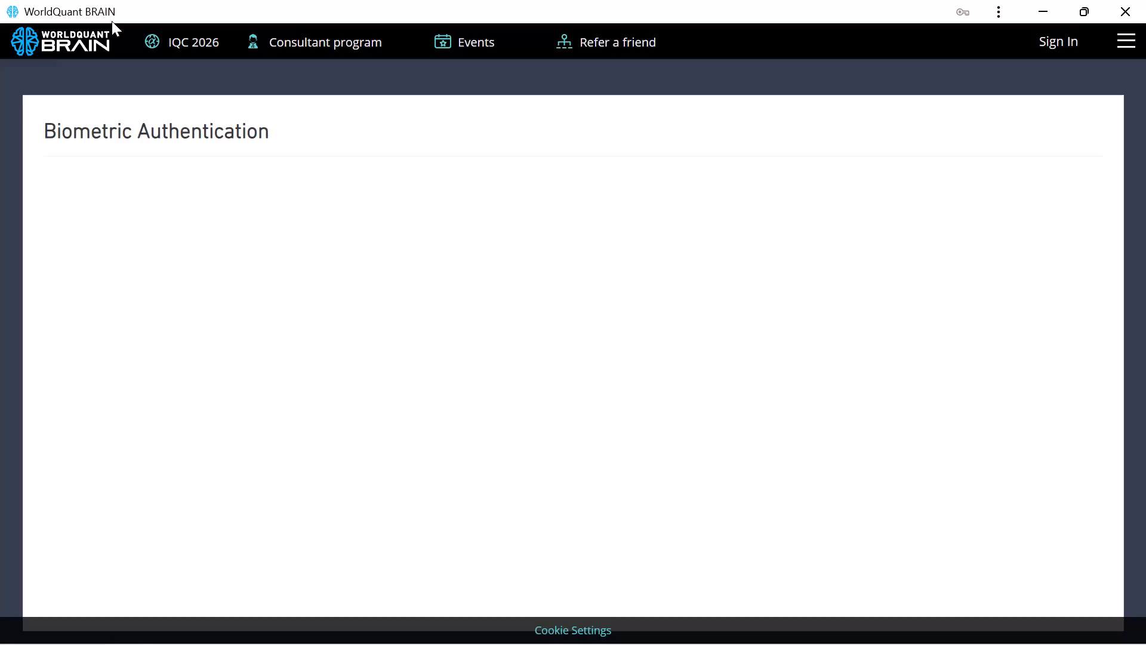
Leave the Biometric Authentication page by going to the WorldQuant BRAIN home page.
{"action": "left_click", "coordinate": [91, 41]}
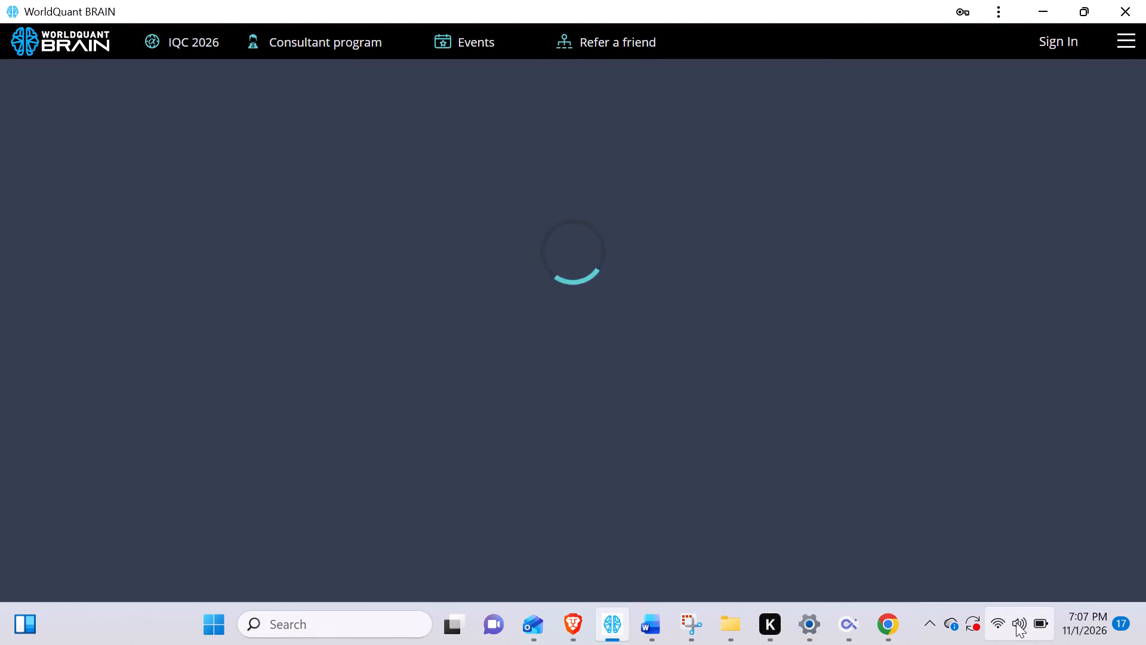
Lower the display brightness to nearly its minimum in the Windows quick settings.
{"action": "left_click", "coordinate": [1016, 622]}
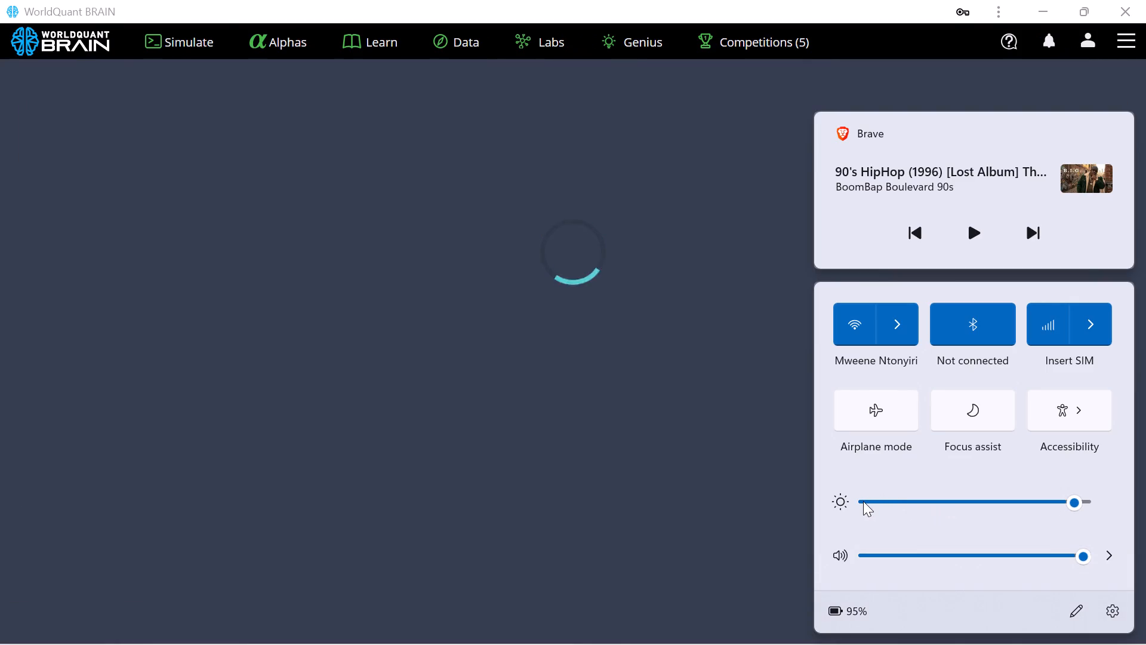
{"action": "left_click", "coordinate": [863, 501]}
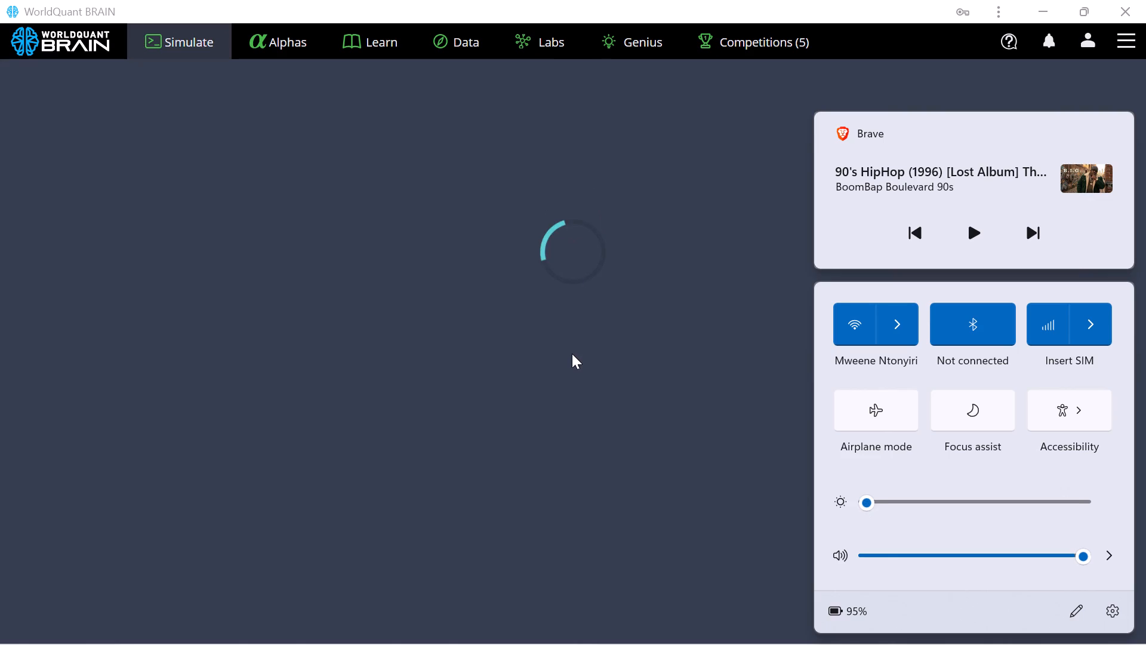
{"action": "left_click", "coordinate": [572, 354]}
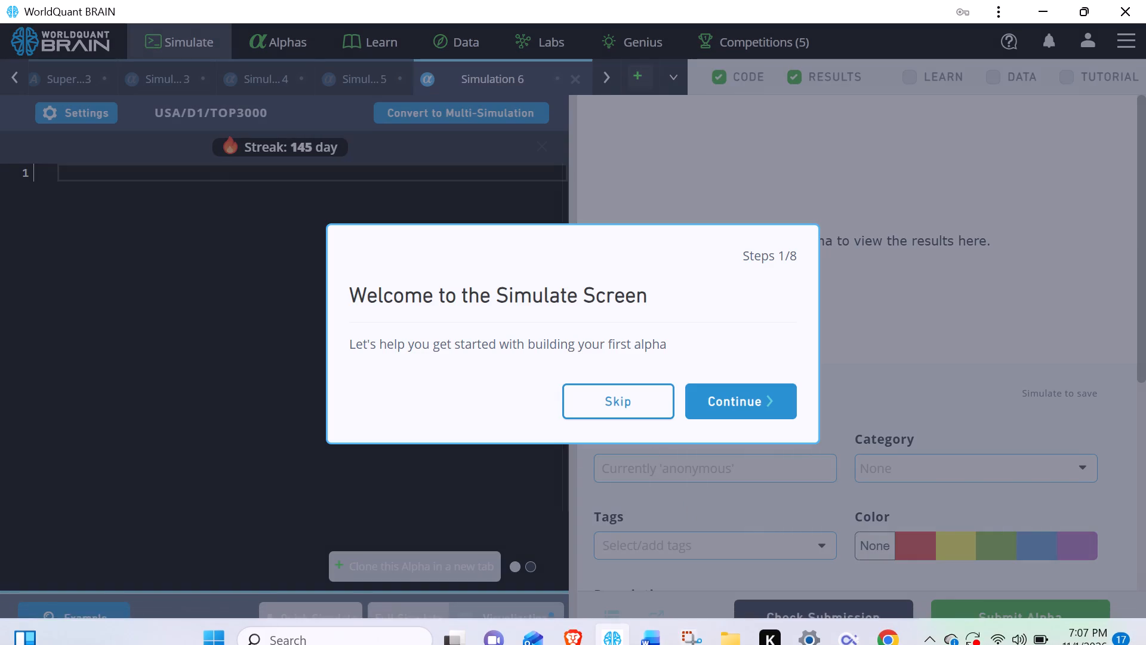
Skip the Simulate screen introduction and run a full simulation of the GLB/D1/MINVOL10M alpha in Simulation 5.
{"action": "left_click", "coordinate": [628, 400]}
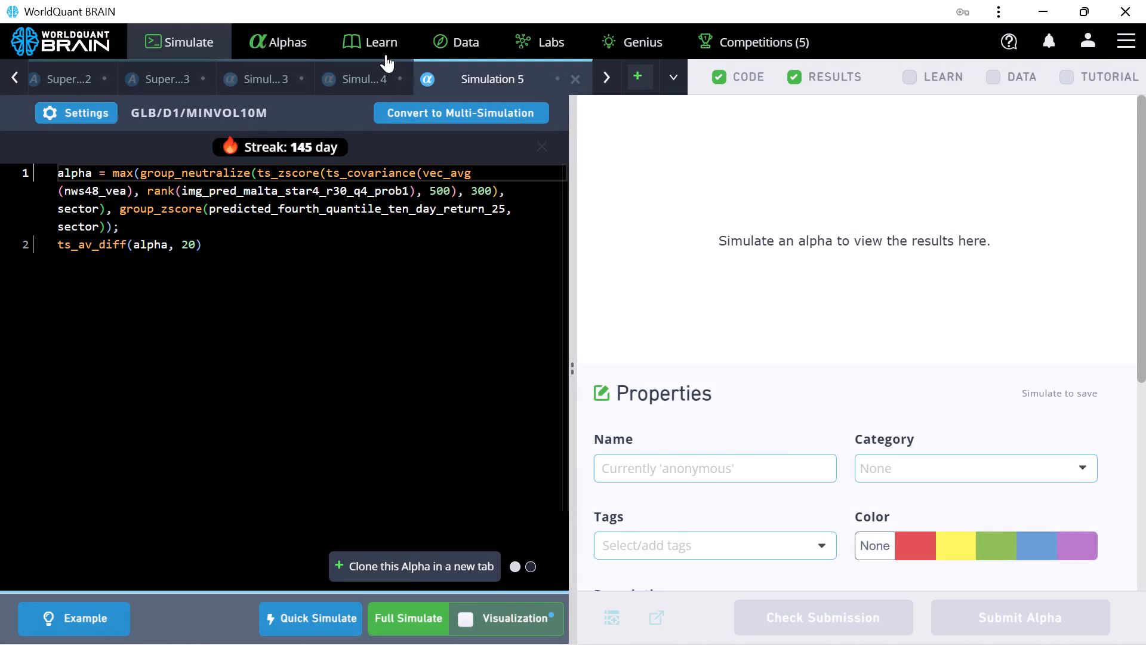
{"action": "left_click", "coordinate": [414, 628]}
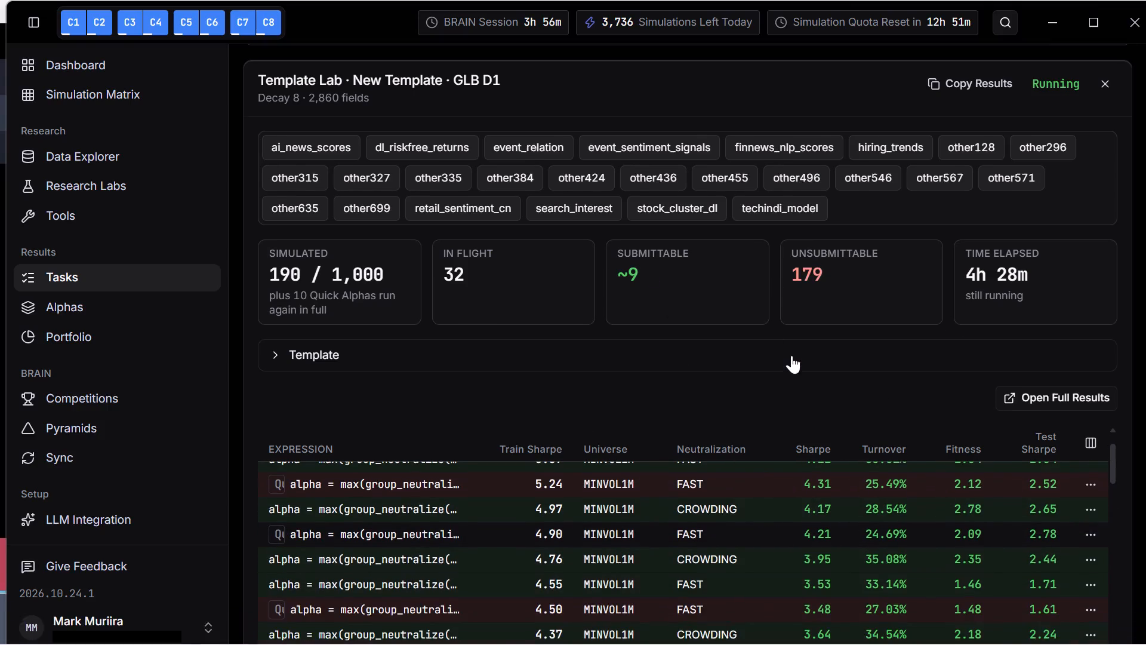
{"action": "scroll", "coordinate": [791, 355], "scroll_direction": "up", "scroll_amount": 4}
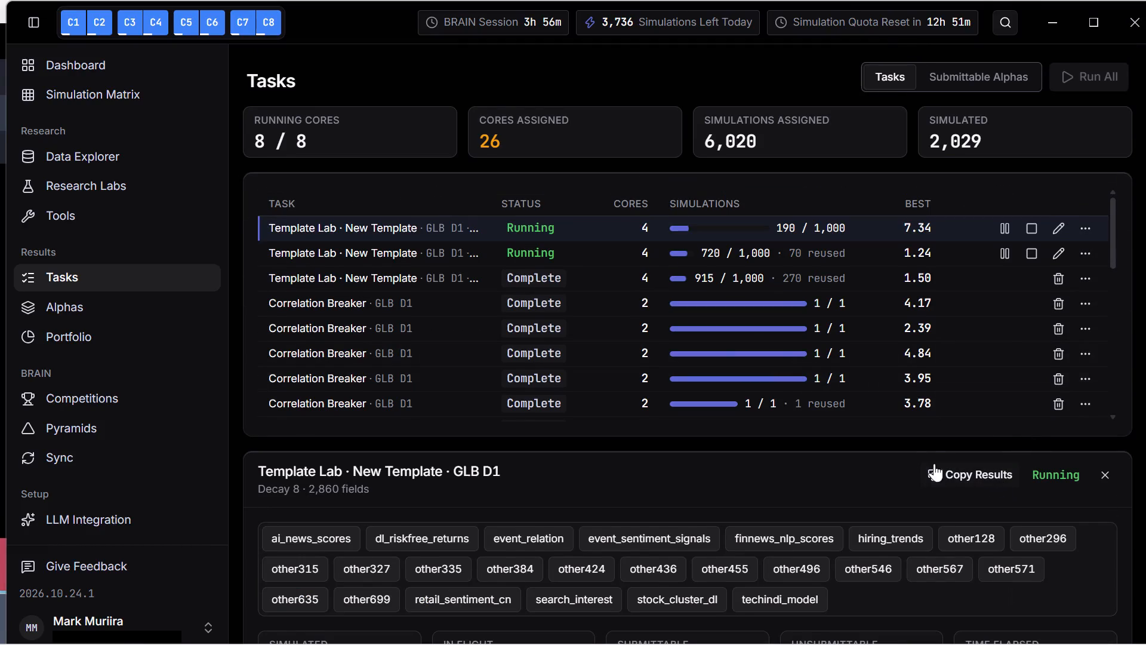
{"action": "scroll", "coordinate": [926, 447], "scroll_direction": "down", "scroll_amount": 4}
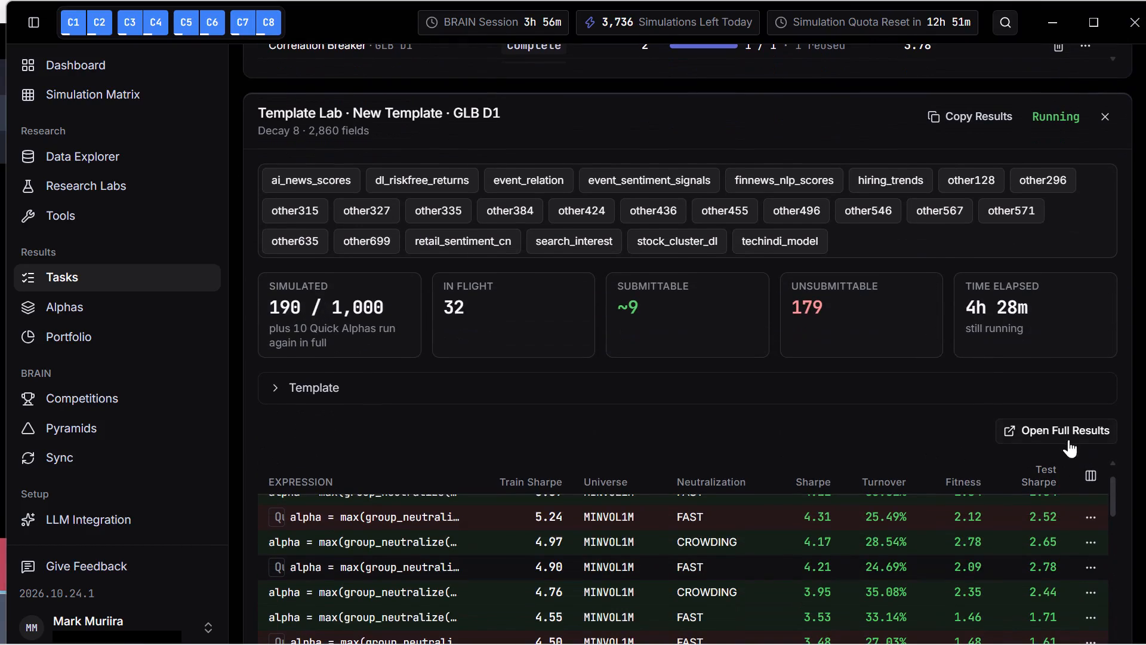
{"action": "left_click", "coordinate": [1047, 431]}
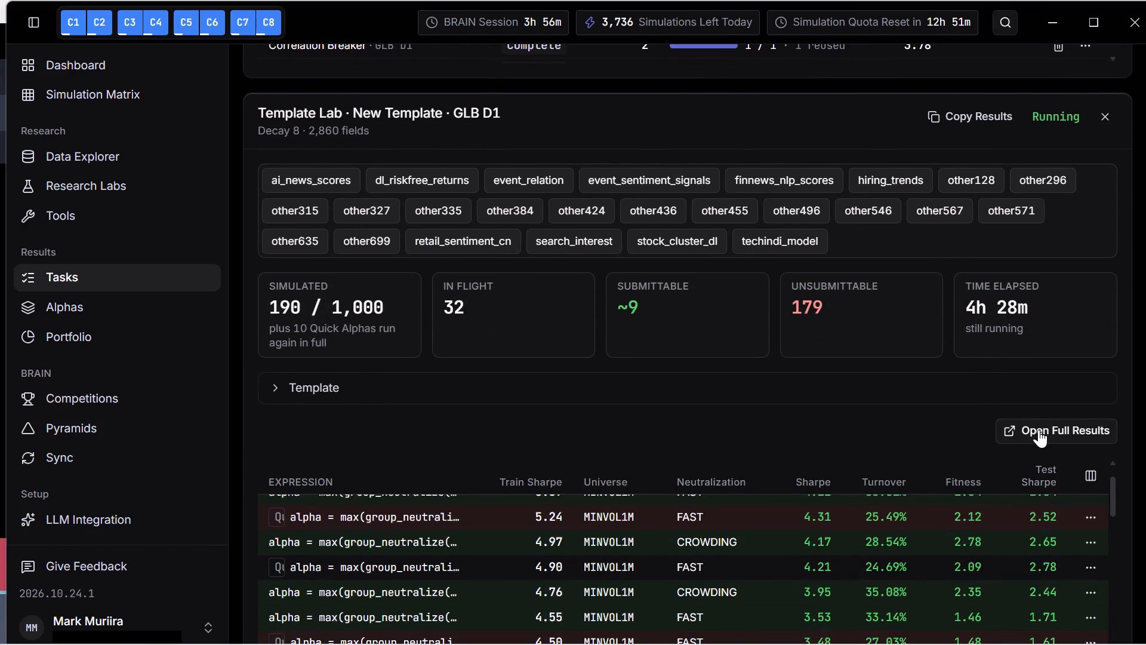
{"action": "left_click", "coordinate": [1039, 429]}
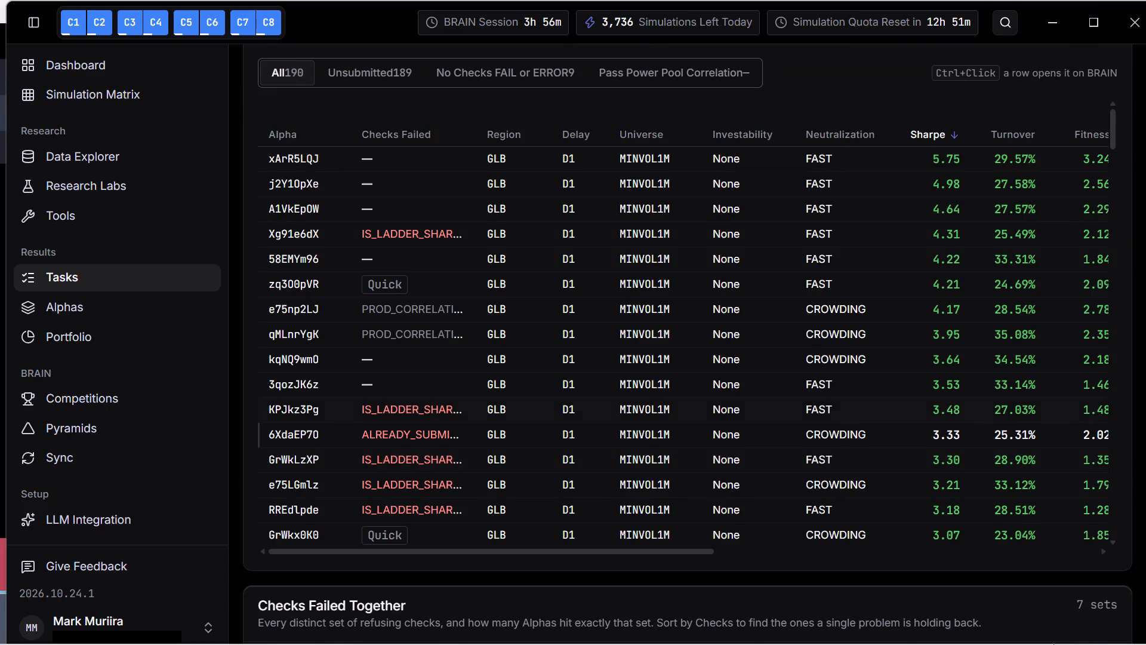
Start the production correlation check for the alphas in the Every Alpha table.
{"action": "scroll", "coordinate": [750, 397], "scroll_direction": "up", "scroll_amount": 5}
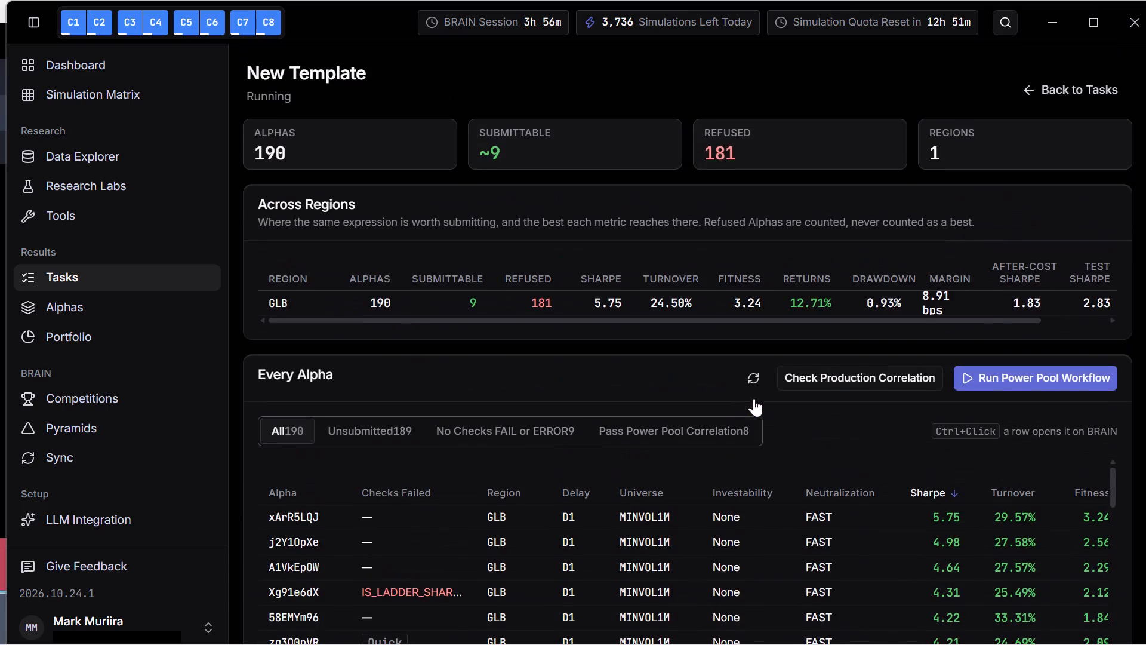
{"action": "scroll", "coordinate": [861, 541], "scroll_direction": "down", "scroll_amount": 1}
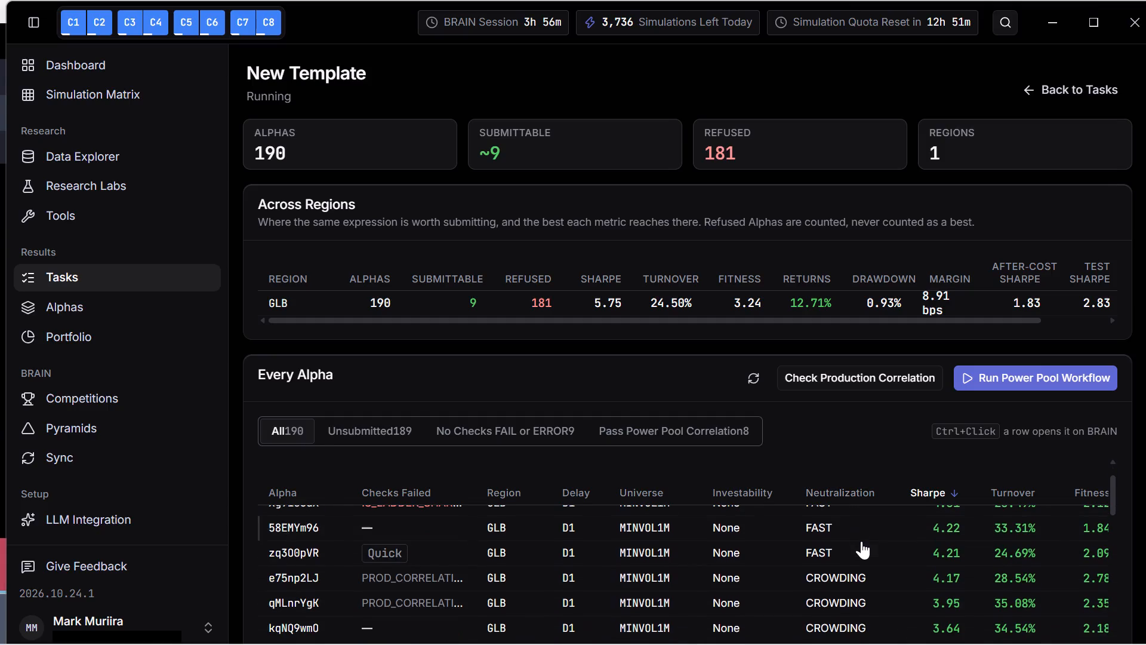
{"action": "scroll", "coordinate": [842, 394], "scroll_direction": "up", "scroll_amount": 1}
{"action": "scroll", "coordinate": [940, 225], "scroll_direction": "down", "scroll_amount": 3}
{"action": "scroll", "coordinate": [867, 377], "scroll_direction": "up", "scroll_amount": 2}
{"action": "left_click", "coordinate": [864, 105]}
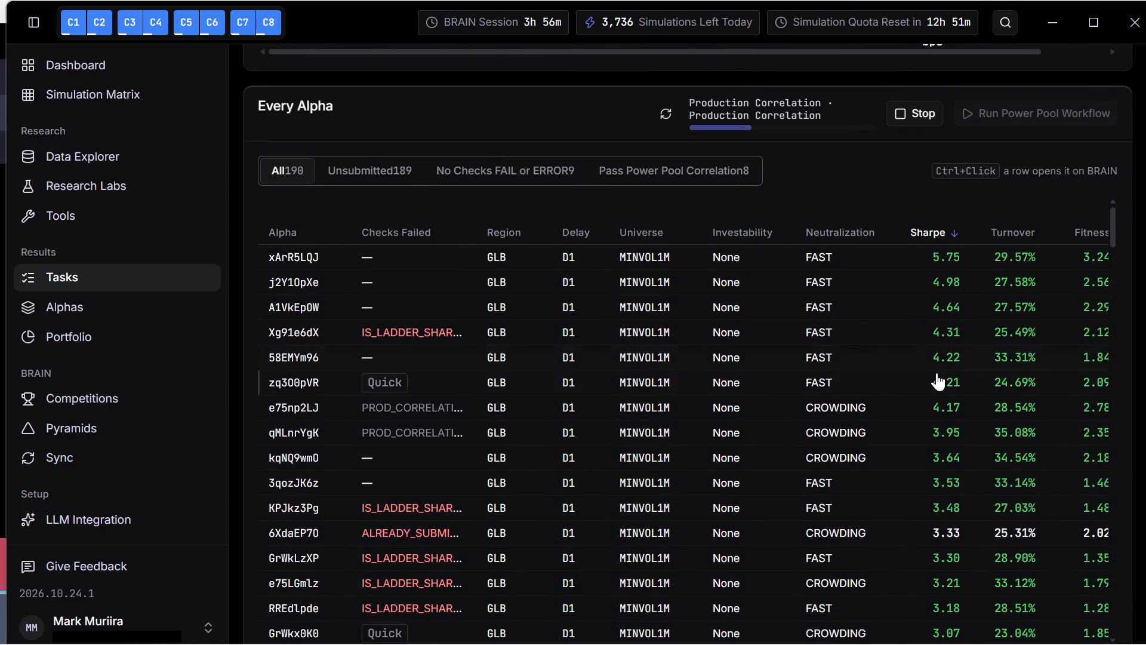
Open alpha xArR5LQJ, the one with the highest Sharpe, and re-check it on BRAIN.
{"action": "scroll", "coordinate": [934, 382], "scroll_direction": "left", "scroll_amount": 7}
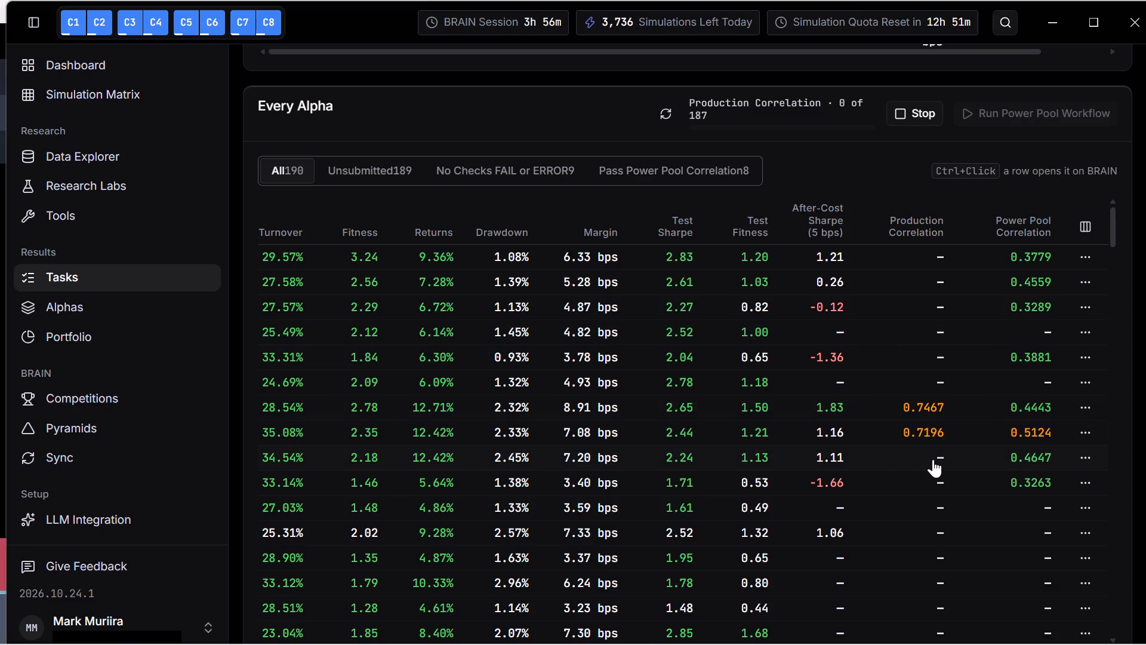
{"action": "left_click", "coordinate": [779, 256]}
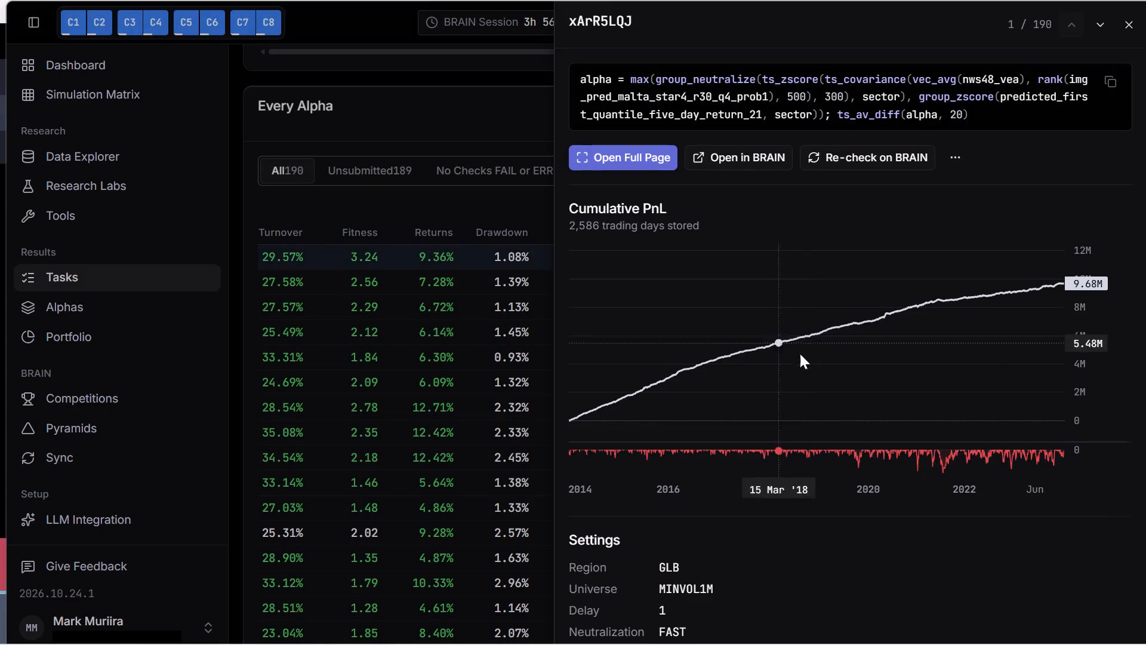
{"action": "left_click", "coordinate": [852, 160]}
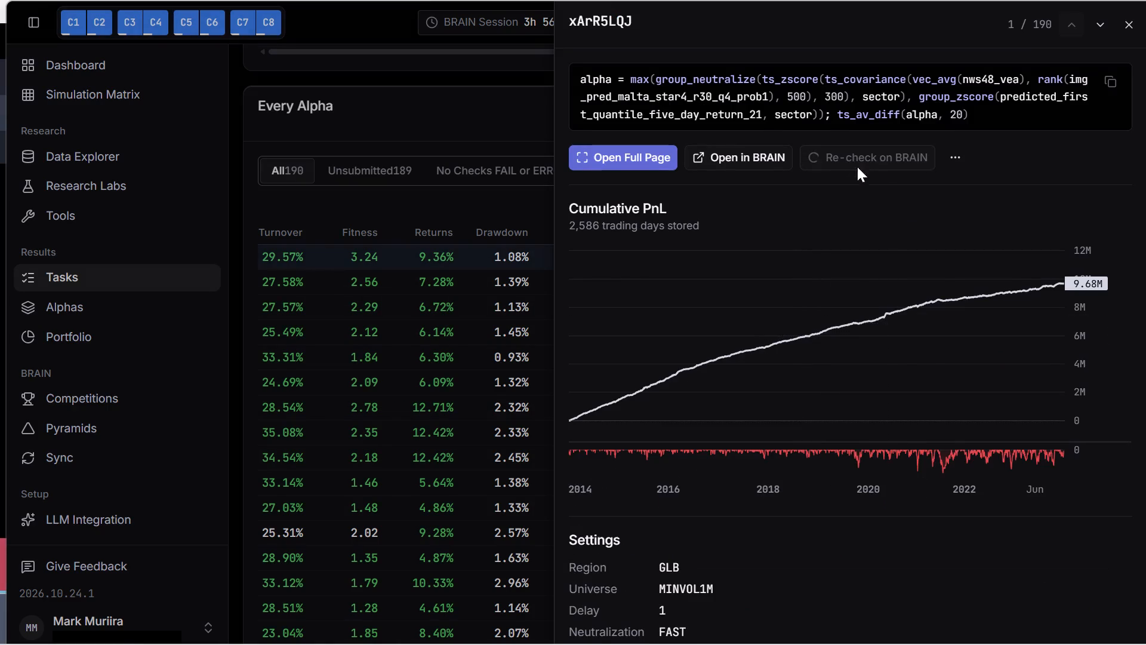
Examine the submission checks of alpha xArR5LQJ, including its correlation checks, and close its details.
{"action": "scroll", "coordinate": [945, 324], "scroll_direction": "down", "scroll_amount": 8}
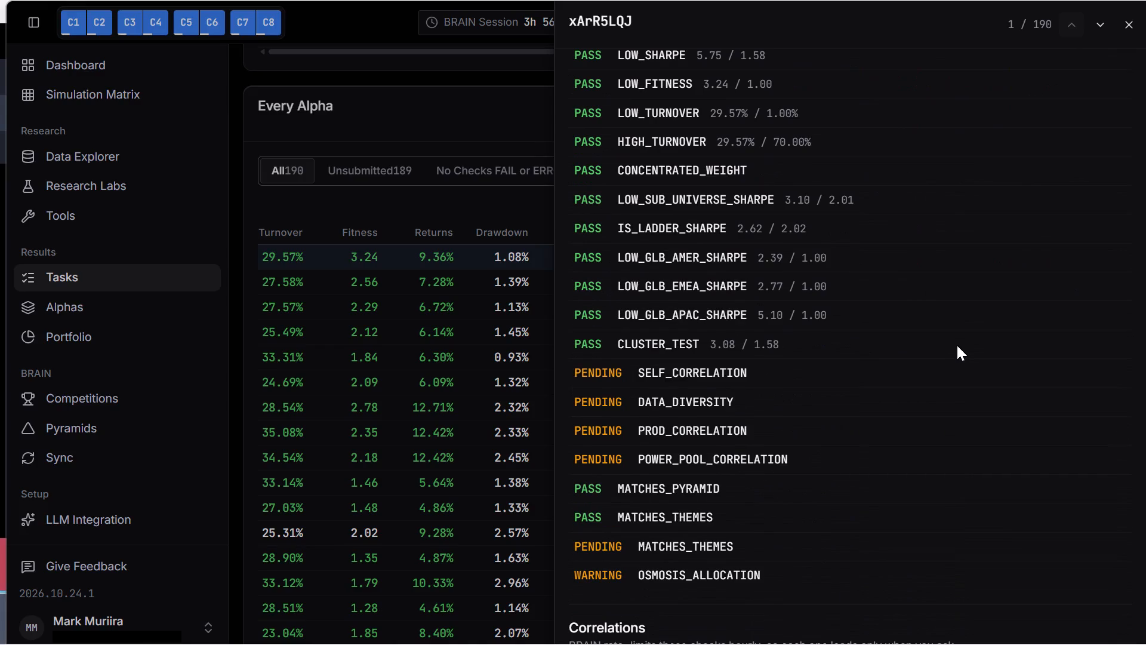
{"action": "scroll", "coordinate": [957, 345], "scroll_direction": "down", "scroll_amount": 8}
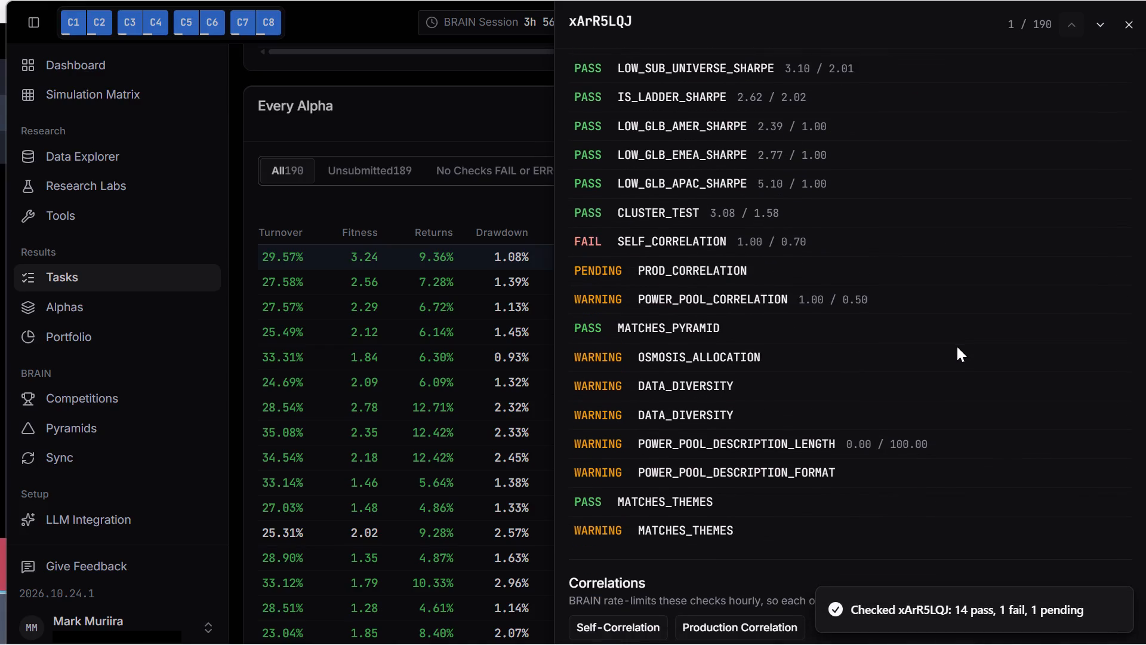
{"action": "scroll", "coordinate": [948, 339], "scroll_direction": "down", "scroll_amount": 5}
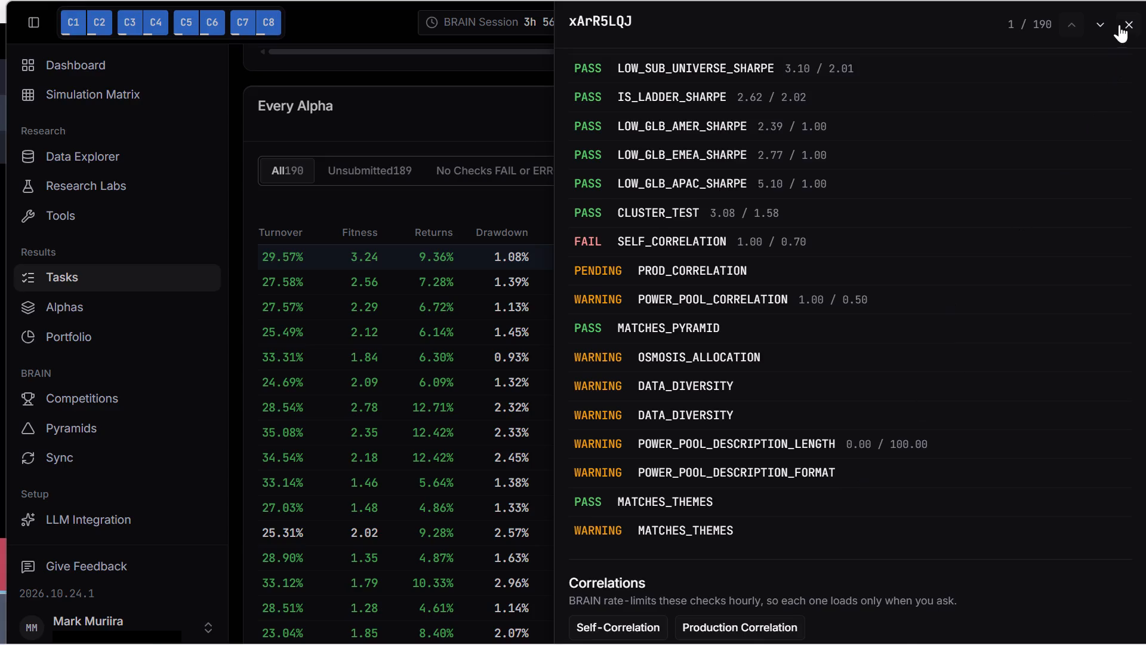
{"action": "left_click", "coordinate": [1133, 30]}
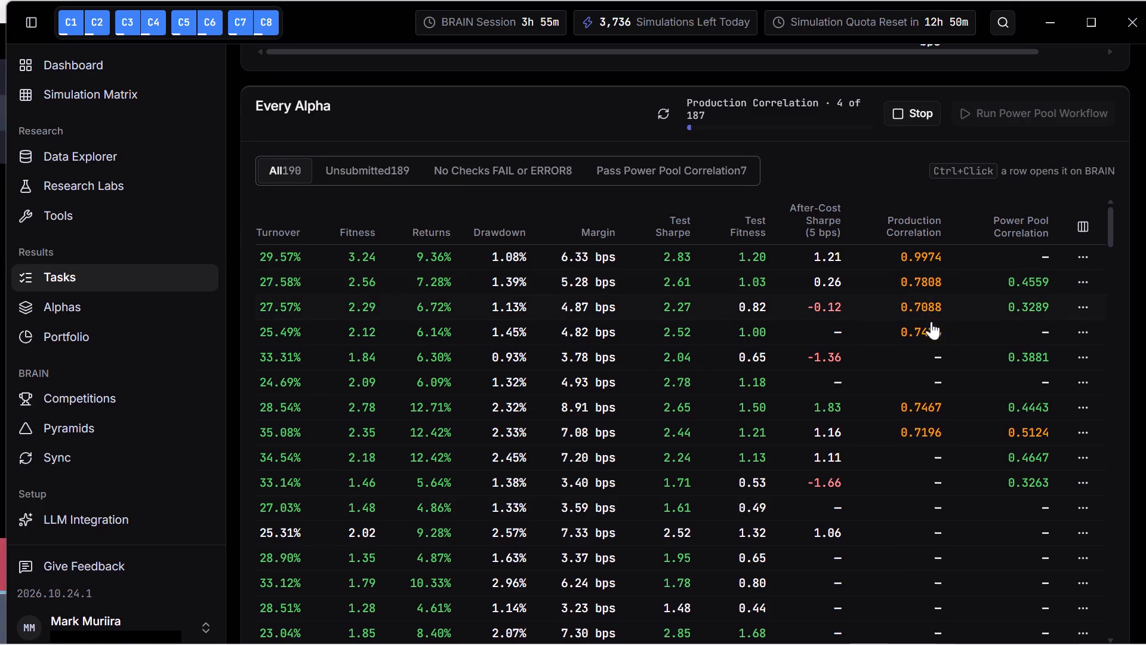
Reopen alpha xArR5LQJ to review its PnL chart and submission checks, and close it again.
{"action": "left_click", "coordinate": [914, 261]}
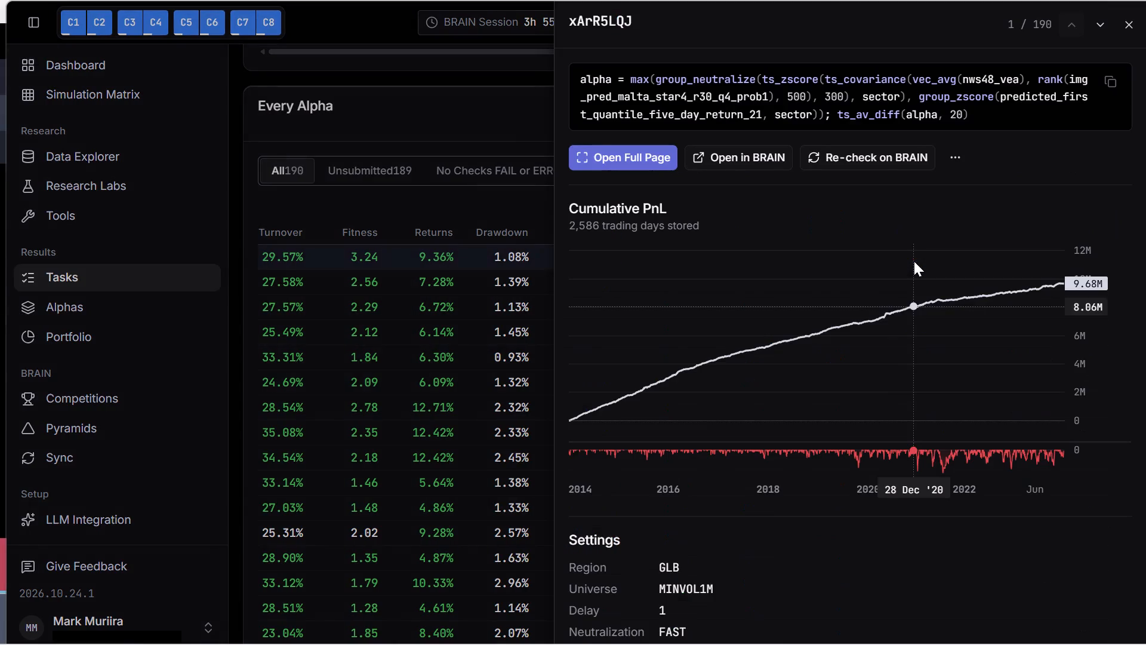
{"action": "scroll", "coordinate": [858, 306], "scroll_direction": "down", "scroll_amount": 8}
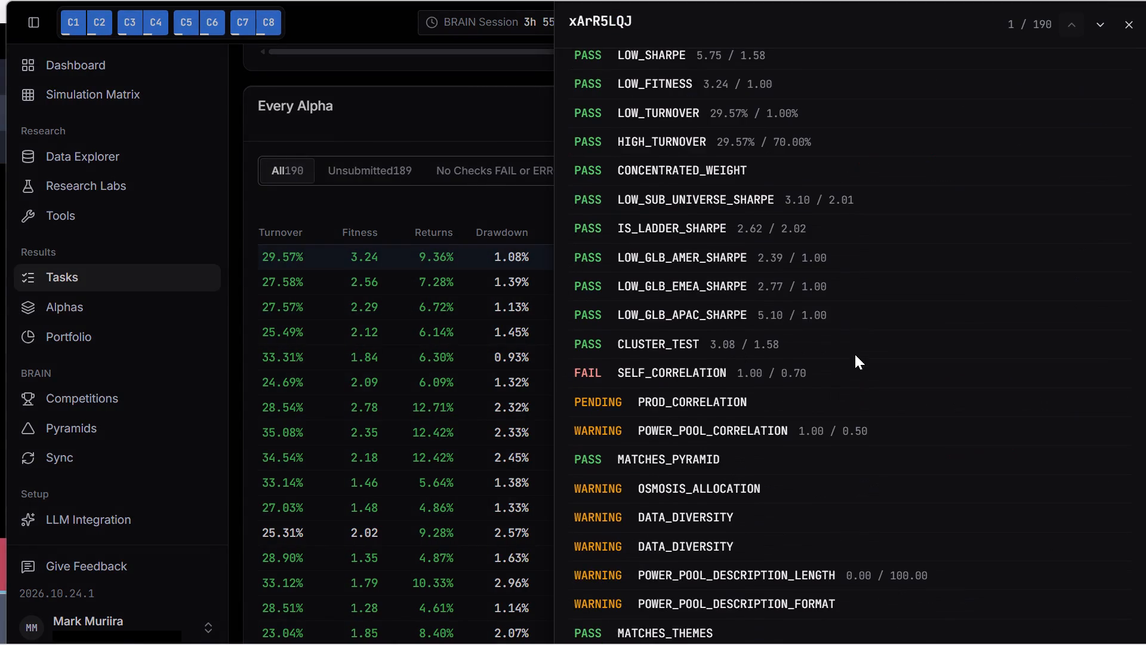
{"action": "scroll", "coordinate": [857, 374], "scroll_direction": "up", "scroll_amount": 8}
{"action": "left_click", "coordinate": [1129, 20]}
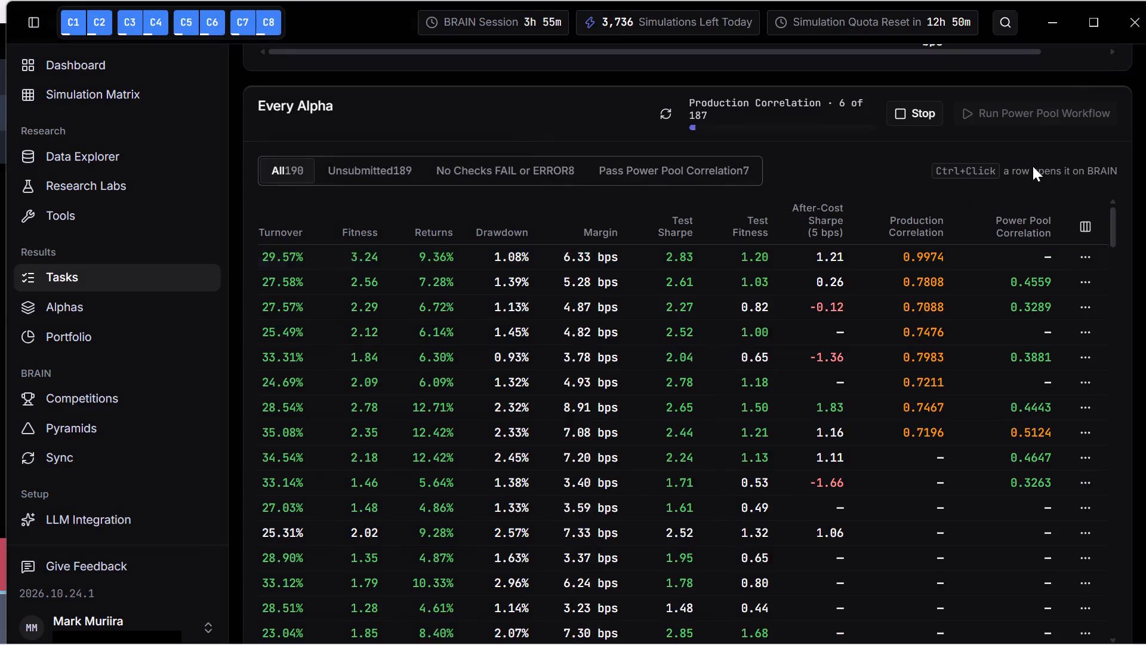
Browse further down the alpha table, open alpha xArR5L9J and examine its settings and submission checks.
{"action": "scroll", "coordinate": [943, 307], "scroll_direction": "down", "scroll_amount": 11}
{"action": "scroll", "coordinate": [931, 357], "scroll_direction": "up", "scroll_amount": 7}
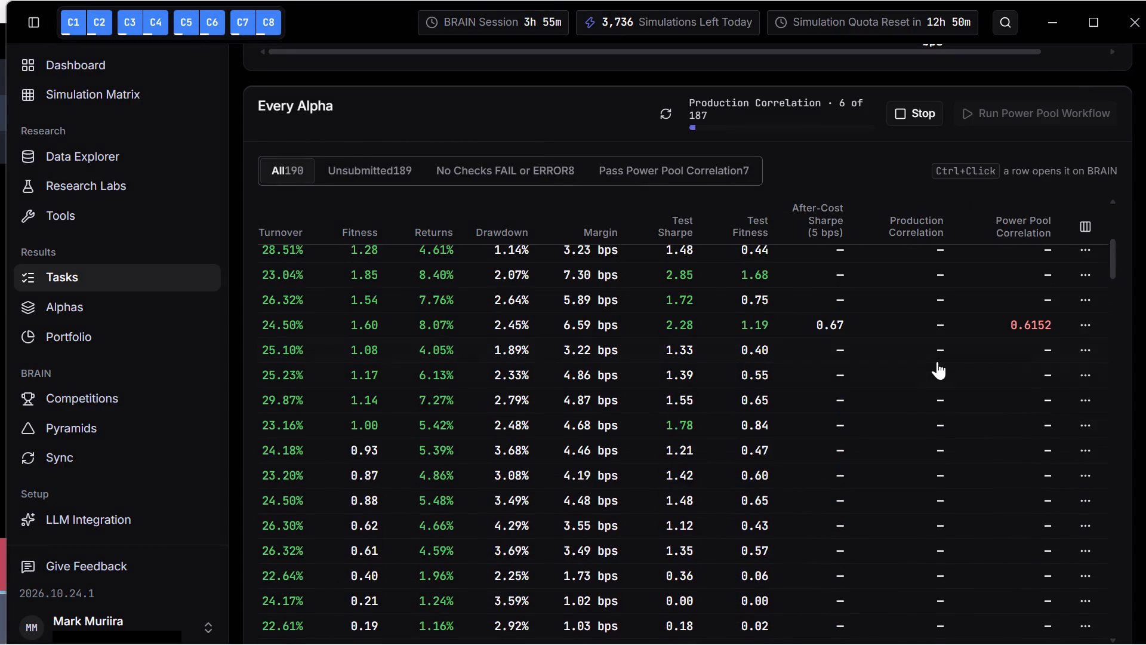
{"action": "scroll", "coordinate": [932, 355], "scroll_direction": "up", "scroll_amount": 1}
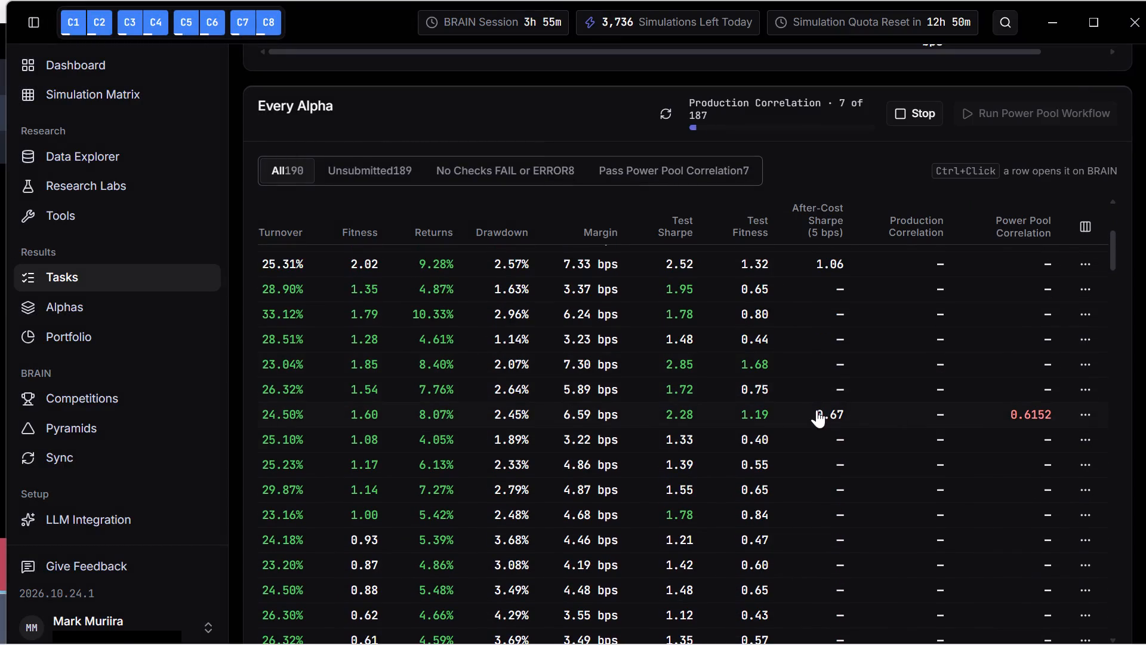
{"action": "left_click", "coordinate": [817, 410]}
{"action": "scroll", "coordinate": [794, 426], "scroll_direction": "down", "scroll_amount": 6}
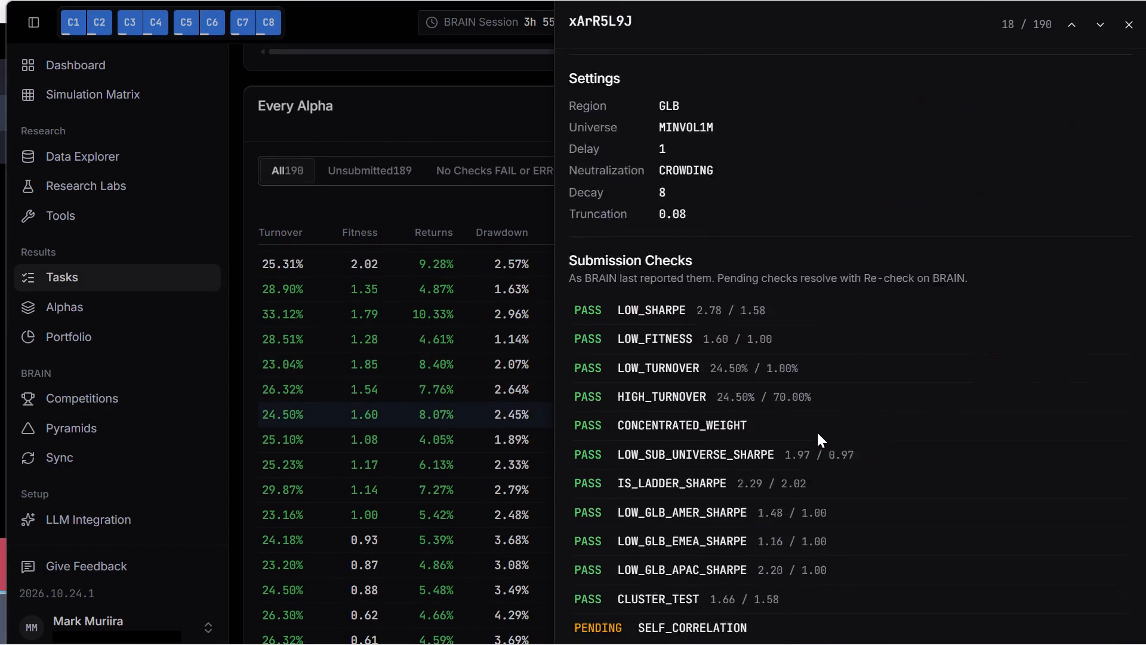
{"action": "scroll", "coordinate": [817, 432], "scroll_direction": "down", "scroll_amount": 1}
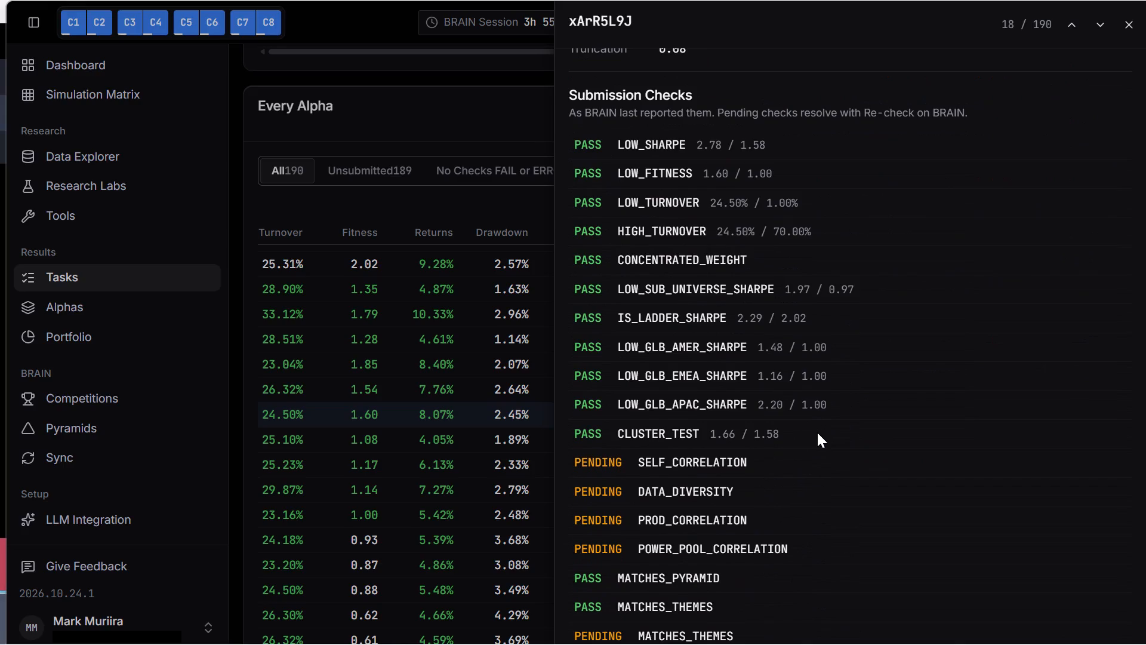
{"action": "scroll", "coordinate": [817, 432], "scroll_direction": "down", "scroll_amount": 5}
{"action": "left_click", "coordinate": [762, 640]}
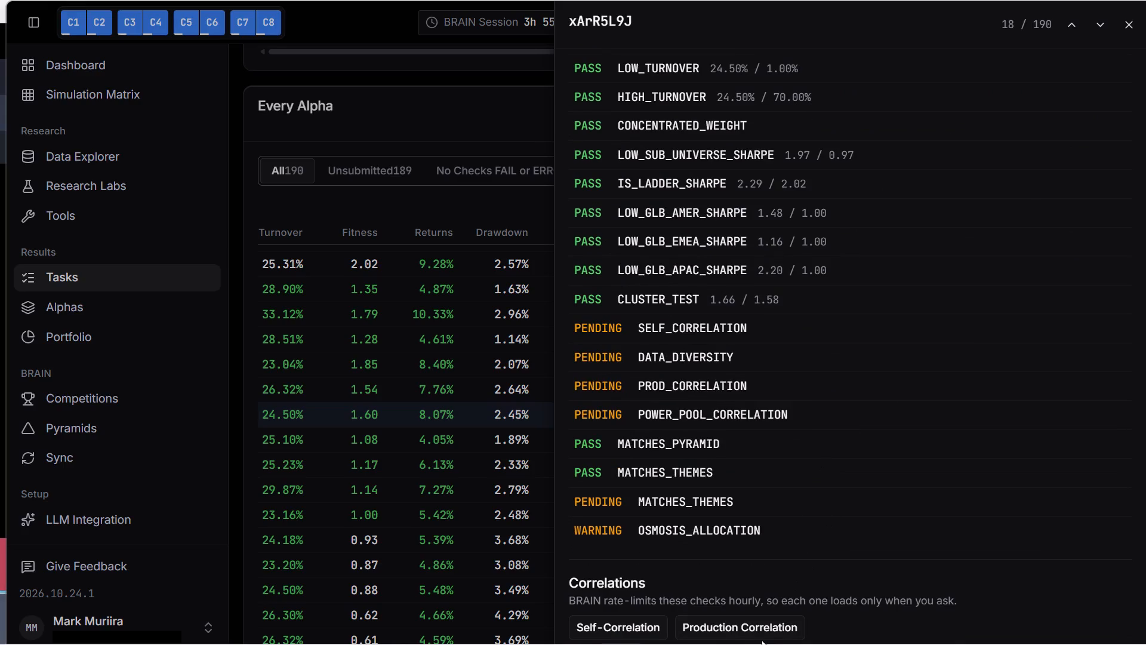
Re-check alpha xArR5L9J on BRAIN.
{"action": "scroll", "coordinate": [1107, 117], "scroll_direction": "up", "scroll_amount": 5}
{"action": "scroll", "coordinate": [912, 191], "scroll_direction": "up", "scroll_amount": 6}
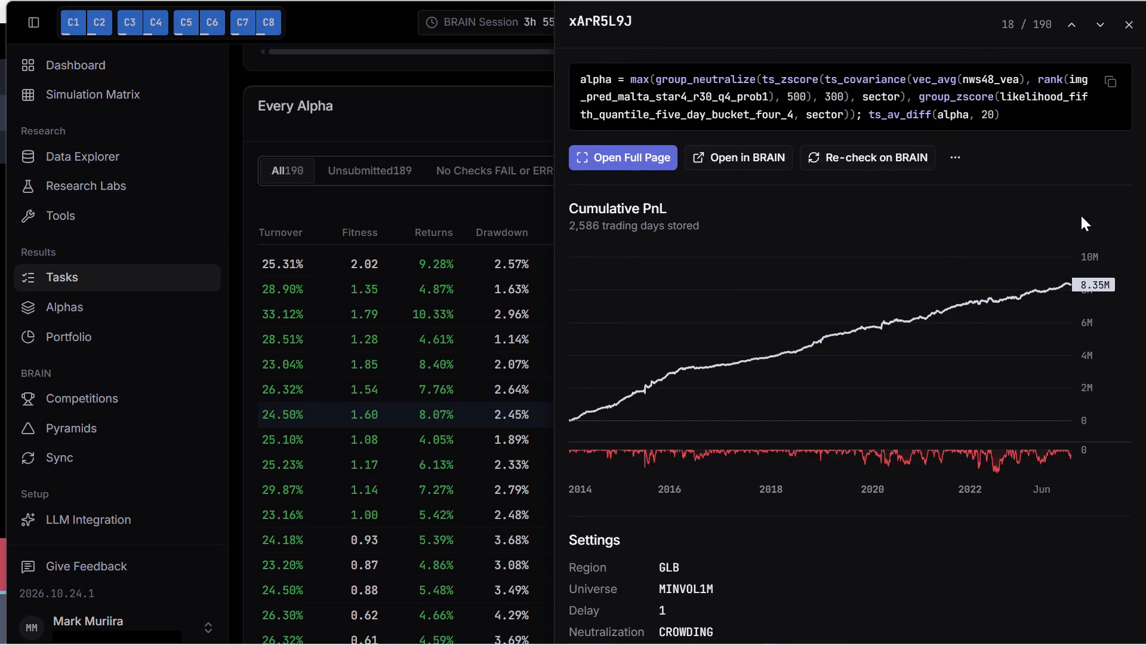
{"action": "scroll", "coordinate": [1070, 193], "scroll_direction": "up", "scroll_amount": 2}
{"action": "left_click", "coordinate": [905, 159]}
Examine the refreshed submission checks, settings and cumulative PnL of alpha xArR5L9J.
{"action": "scroll", "coordinate": [1114, 303], "scroll_direction": "down", "scroll_amount": 12}
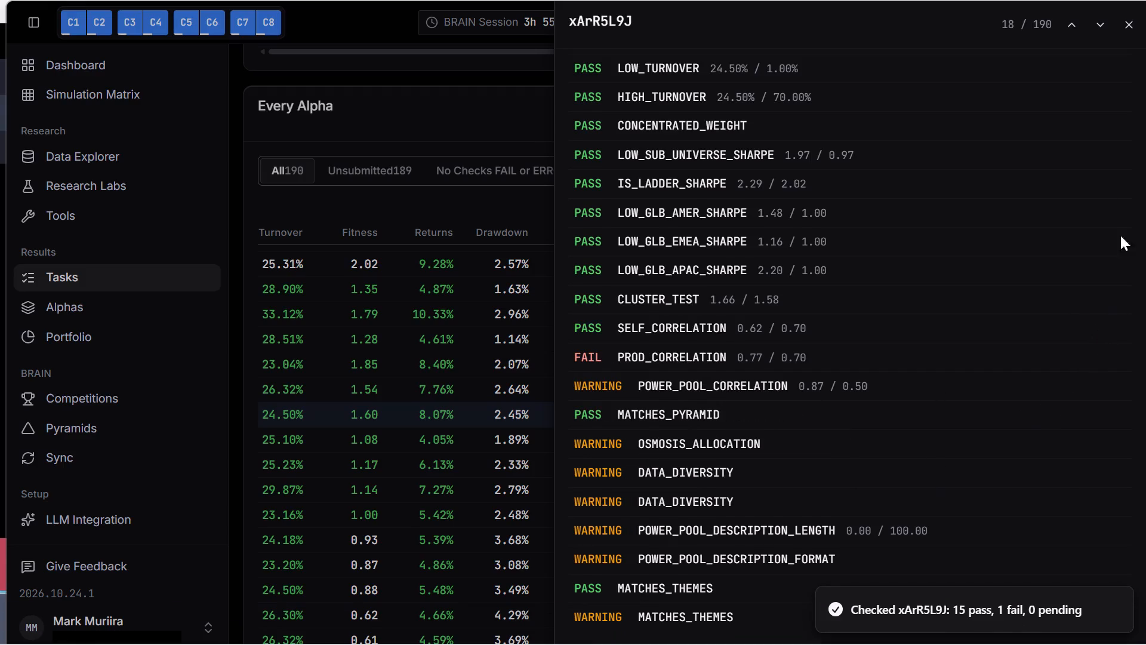
{"action": "scroll", "coordinate": [1115, 171], "scroll_direction": "down", "scroll_amount": 1}
{"action": "scroll", "coordinate": [1049, 343], "scroll_direction": "up", "scroll_amount": 6}
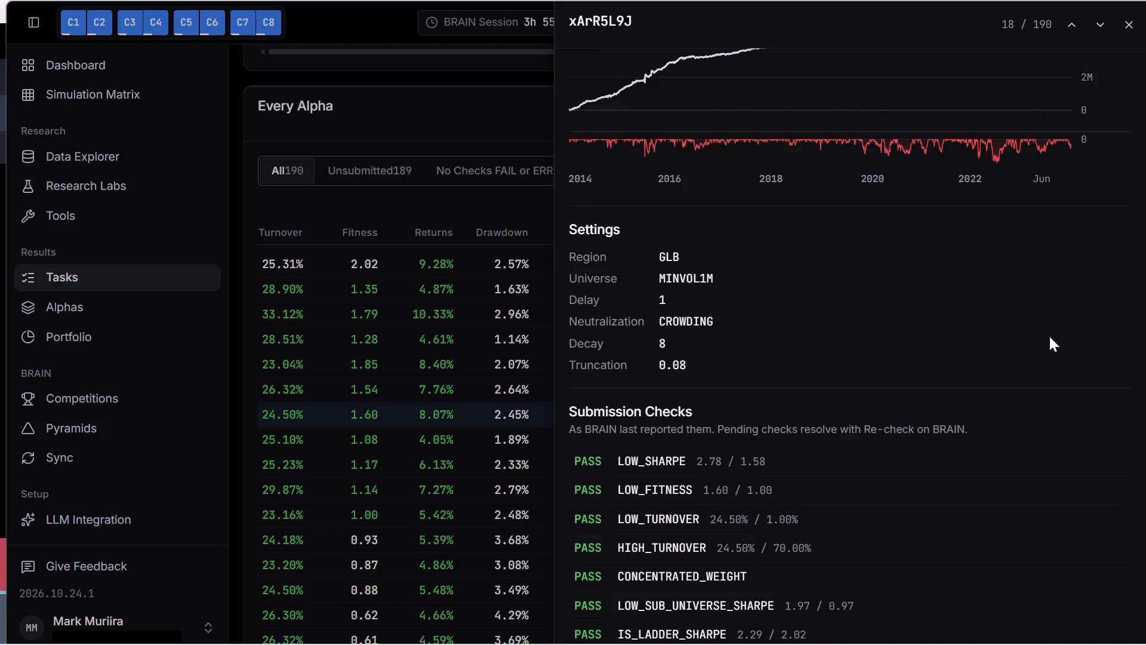
{"action": "scroll", "coordinate": [1049, 336], "scroll_direction": "down", "scroll_amount": 2}
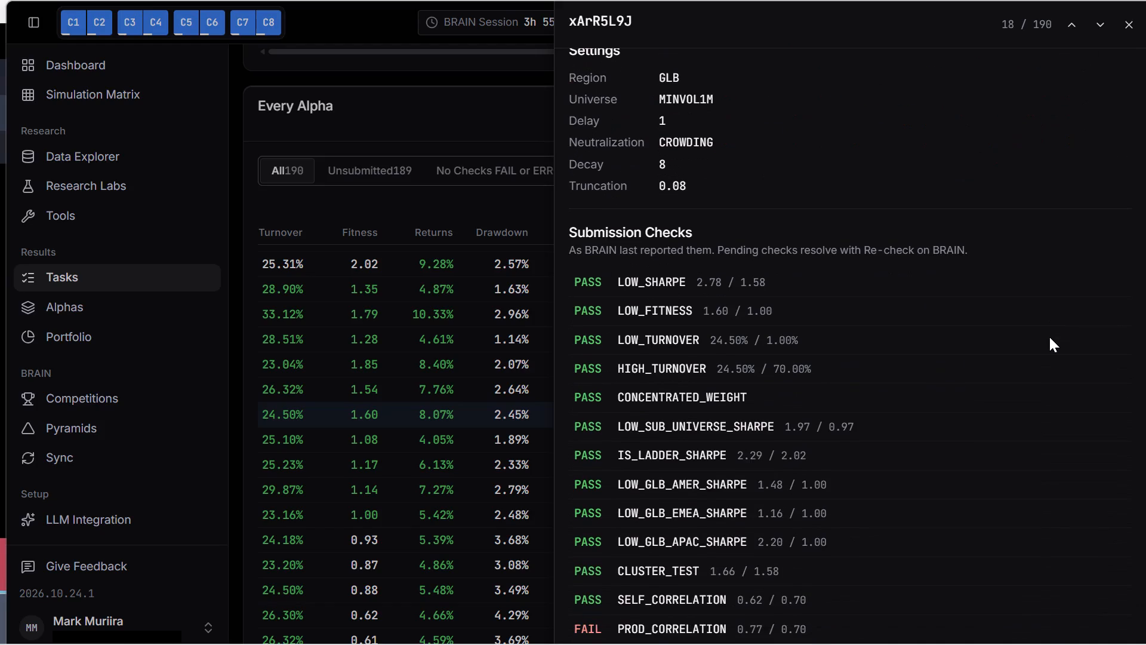
{"action": "scroll", "coordinate": [1049, 337], "scroll_direction": "up", "scroll_amount": 3}
{"action": "scroll", "coordinate": [1080, 205], "scroll_direction": "up", "scroll_amount": 5}
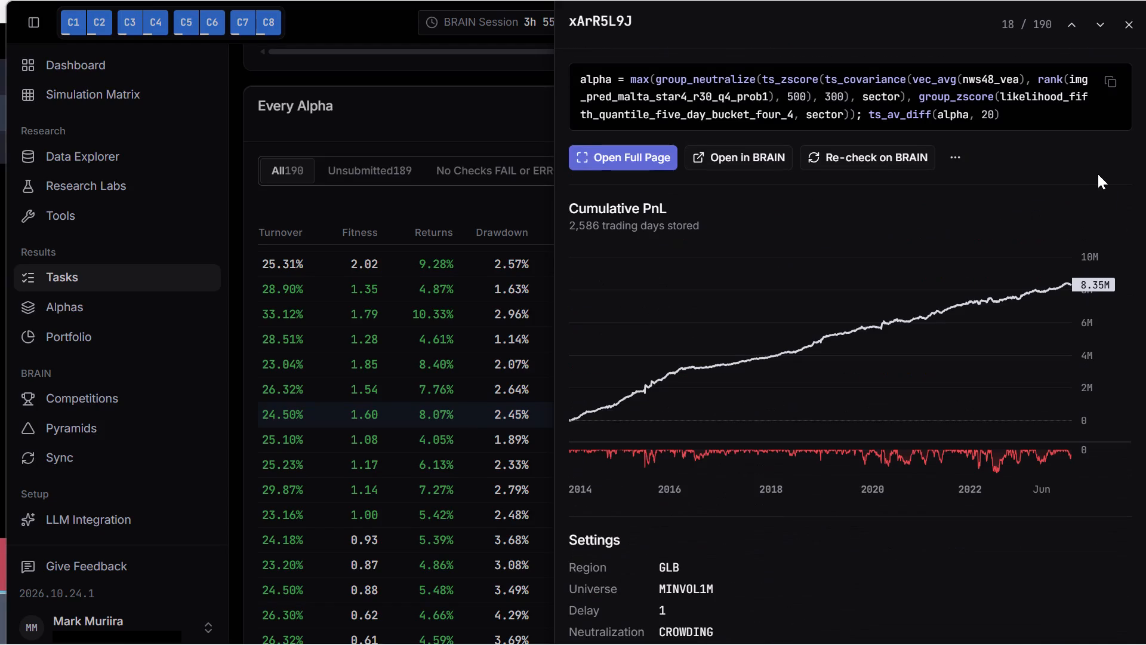
{"action": "scroll", "coordinate": [1098, 173], "scroll_direction": "up", "scroll_amount": 5}
{"action": "left_click", "coordinate": [953, 155]}
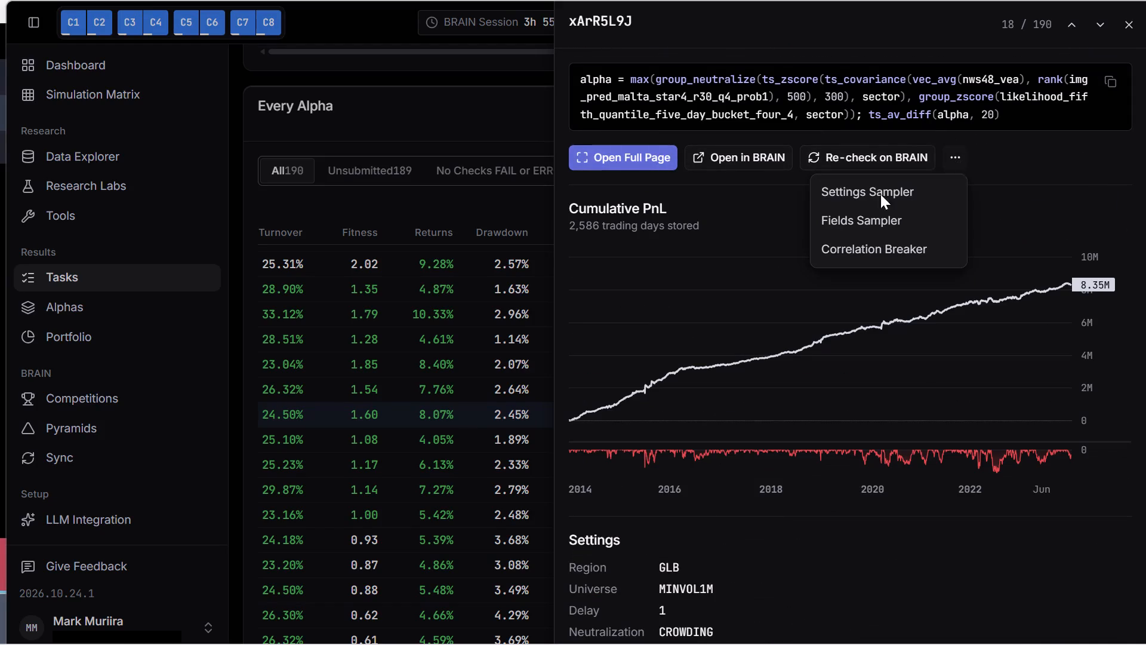
{"action": "left_click", "coordinate": [845, 244]}
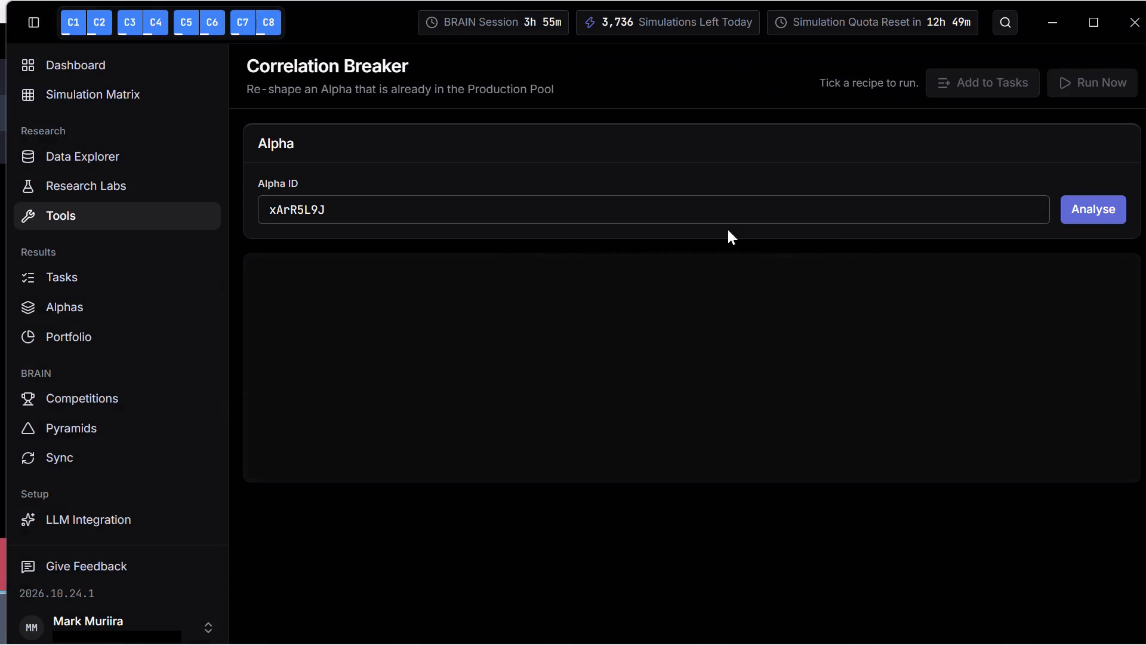
{"action": "left_click", "coordinate": [1090, 206]}
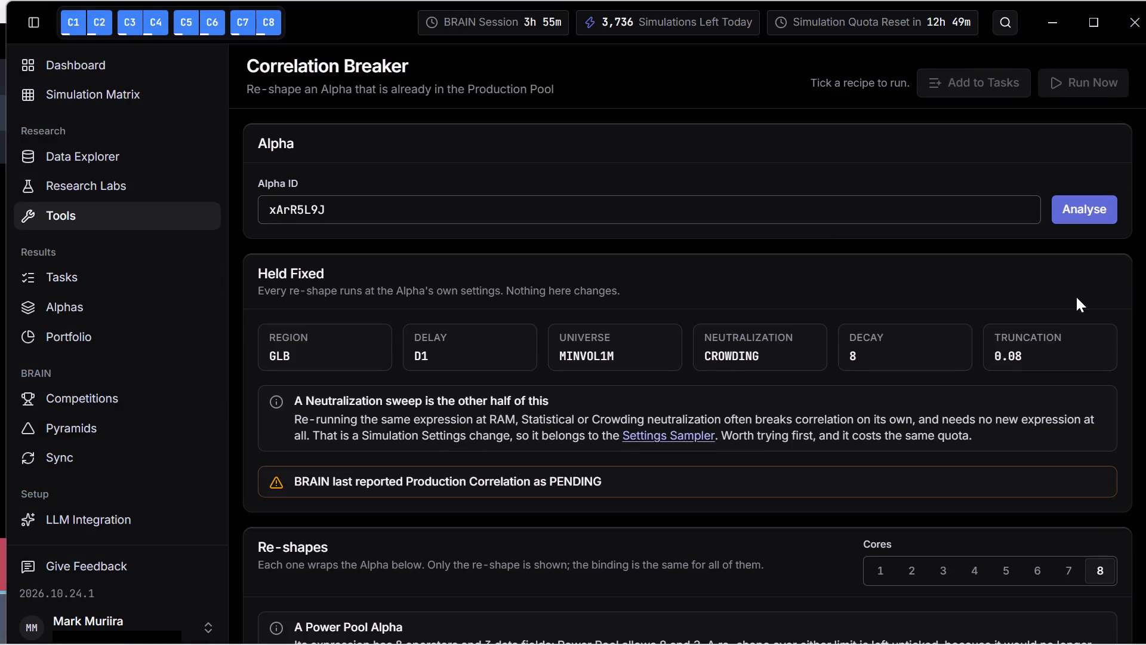
Set the number of cores for the re-shapes to 2.
{"action": "left_click", "coordinate": [899, 333]}
{"action": "scroll", "coordinate": [1110, 272], "scroll_direction": "down", "scroll_amount": 3}
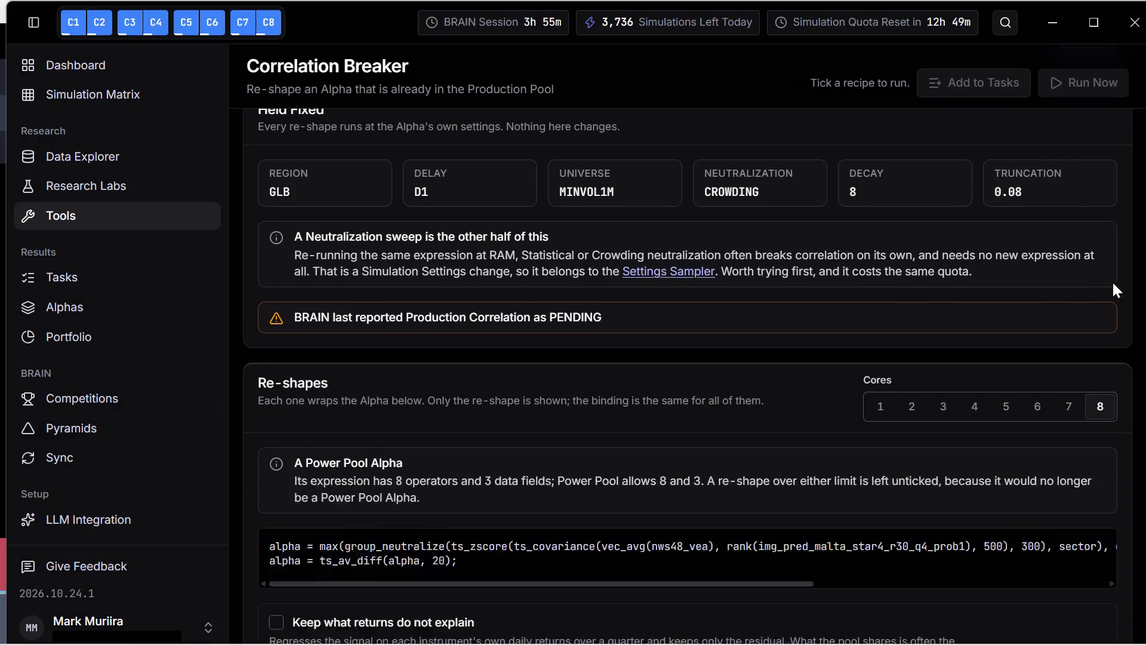
{"action": "left_click", "coordinate": [916, 307]}
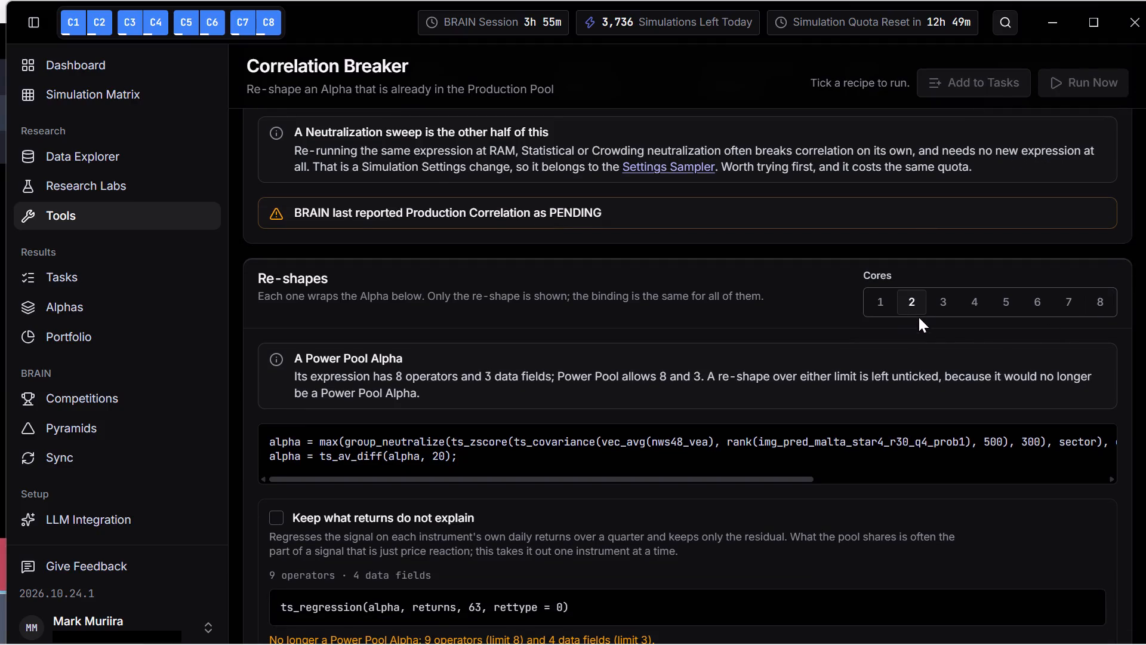
Repeat the analysis of alpha xArR5L9J and check its fixed settings, production correlation status and first re-shape recipes.
{"action": "scroll", "coordinate": [1141, 213], "scroll_direction": "up", "scroll_amount": 5}
{"action": "scroll", "coordinate": [1145, 315], "scroll_direction": "up", "scroll_amount": 4}
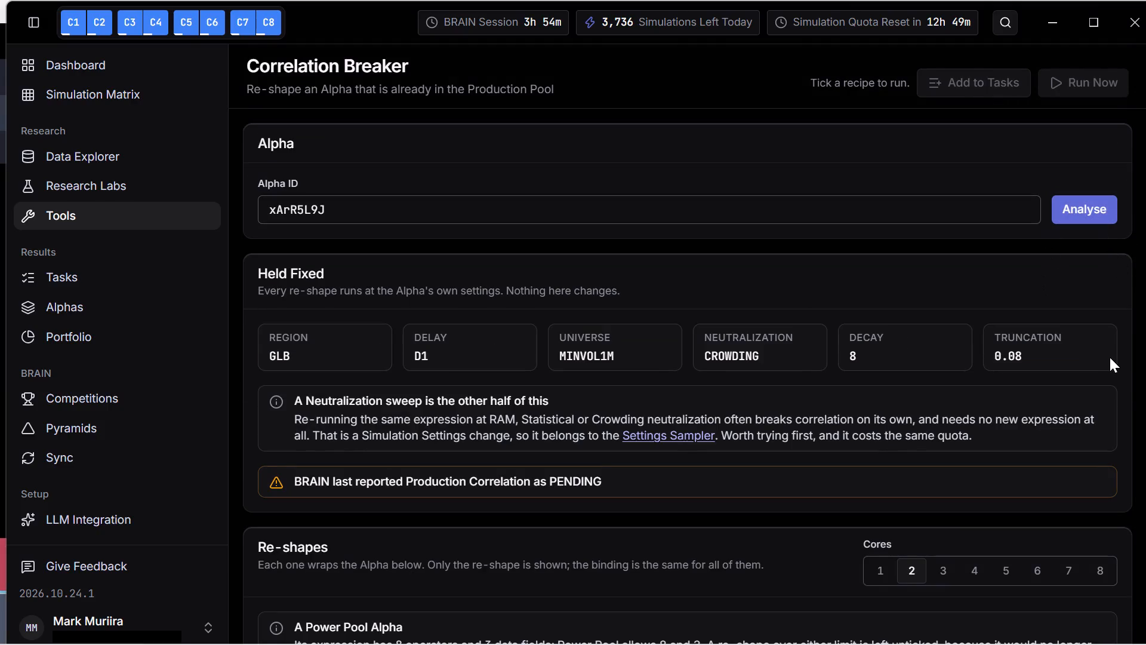
{"action": "left_click", "coordinate": [1083, 205]}
{"action": "scroll", "coordinate": [1145, 343], "scroll_direction": "down", "scroll_amount": 5}
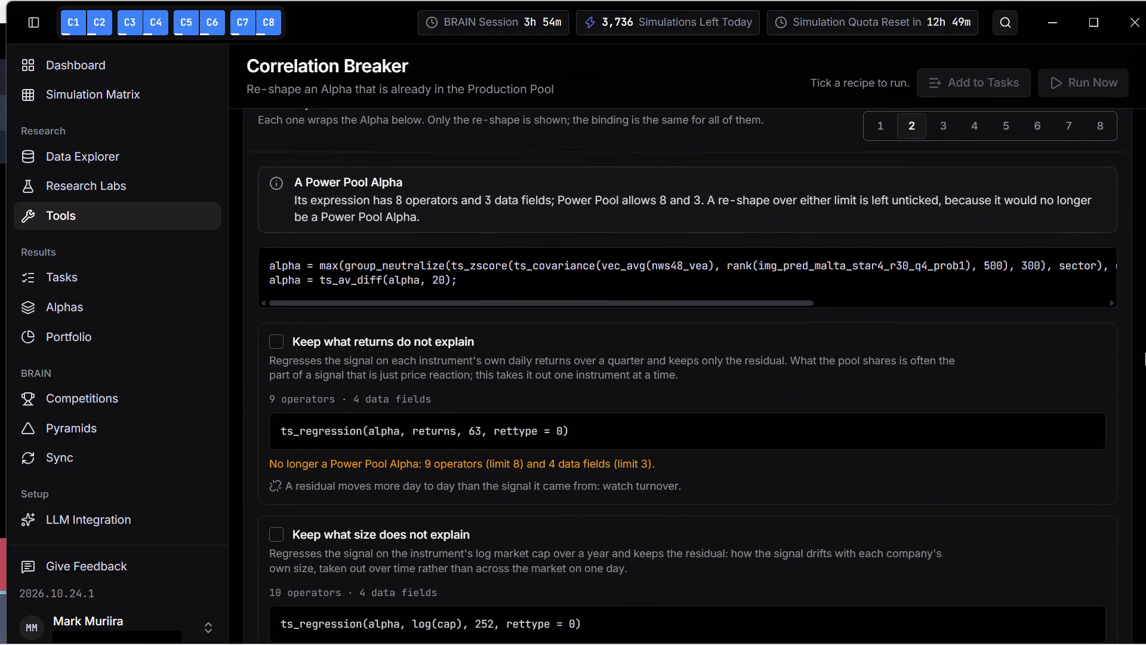
{"action": "scroll", "coordinate": [1145, 352], "scroll_direction": "up", "scroll_amount": 1}
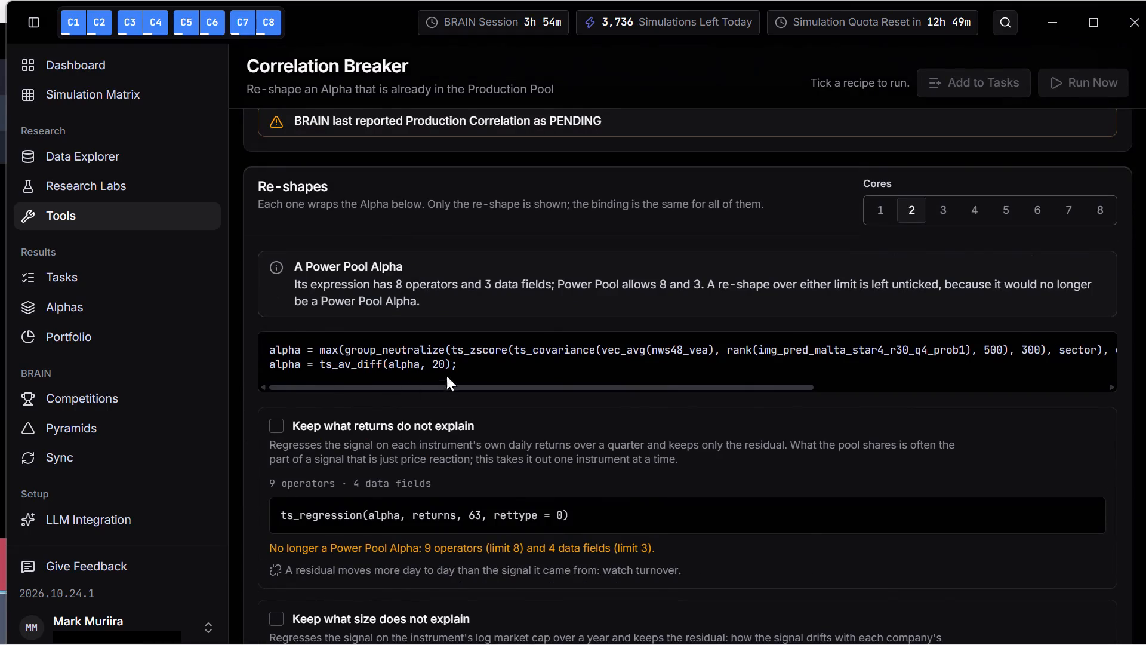
{"action": "scroll", "coordinate": [473, 355], "scroll_direction": "up", "scroll_amount": 13}
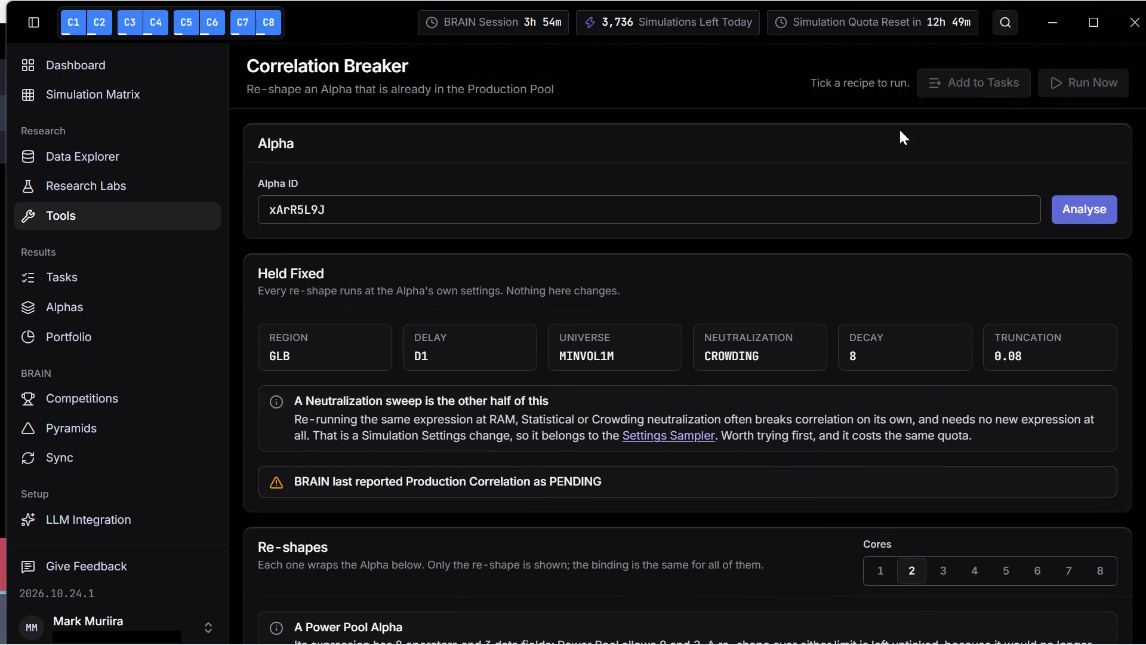
{"action": "double_click", "coordinate": [1074, 214]}
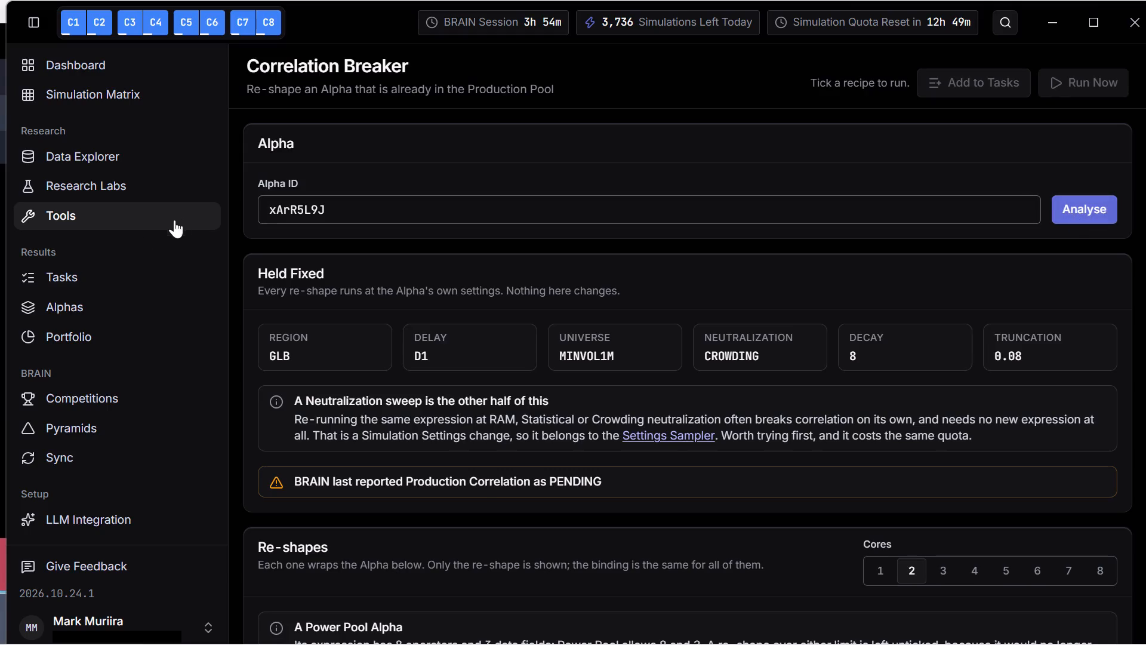
{"action": "scroll", "coordinate": [494, 197], "scroll_direction": "up", "scroll_amount": 1}
{"action": "left_click", "coordinate": [361, 215]}
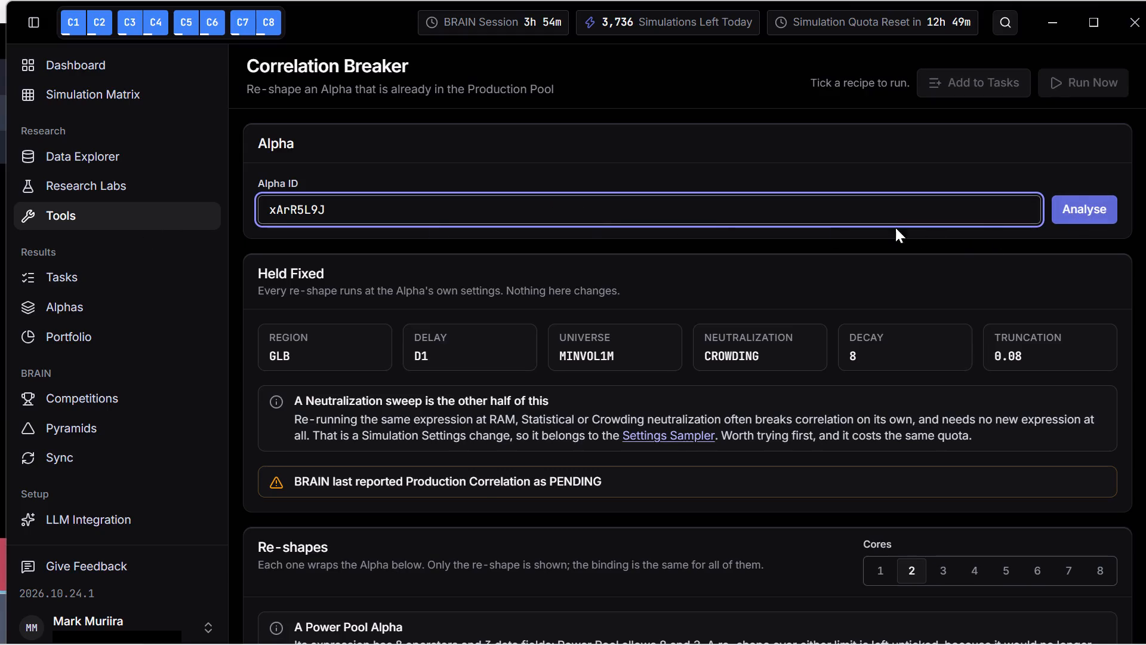
{"action": "left_click", "coordinate": [1069, 205]}
{"action": "left_click", "coordinate": [993, 86]}
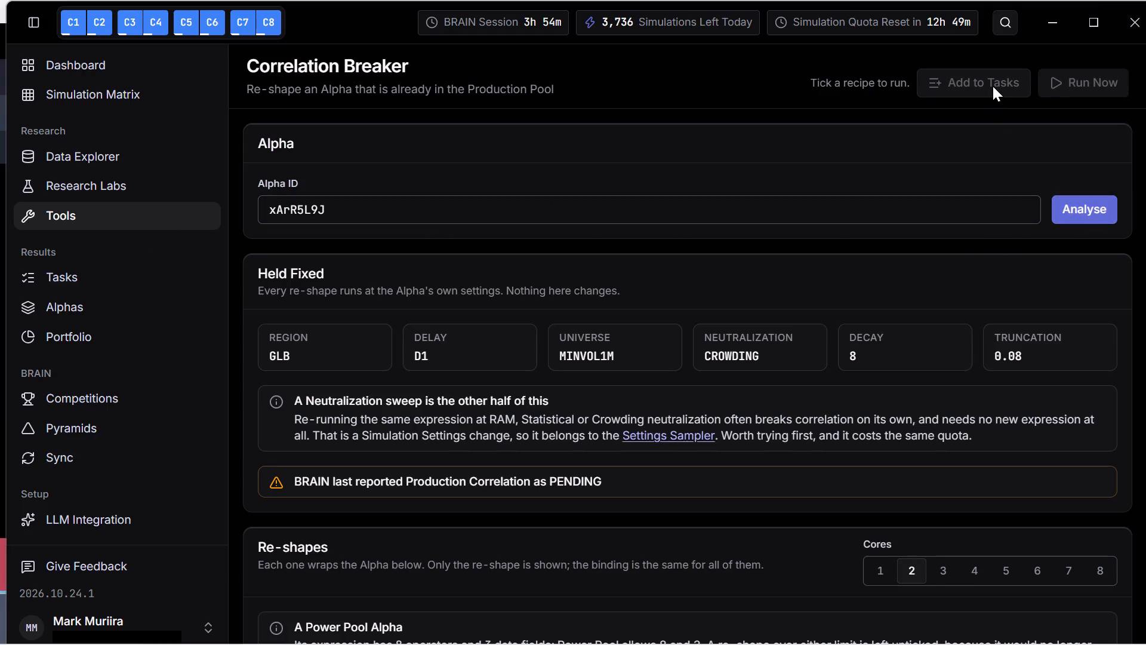
{"action": "left_click", "coordinate": [857, 88]}
Read through the re-shape recipes, from the returns and size residuals to the country, industry and cluster neutralizations.
{"action": "scroll", "coordinate": [679, 270], "scroll_direction": "down", "scroll_amount": 2}
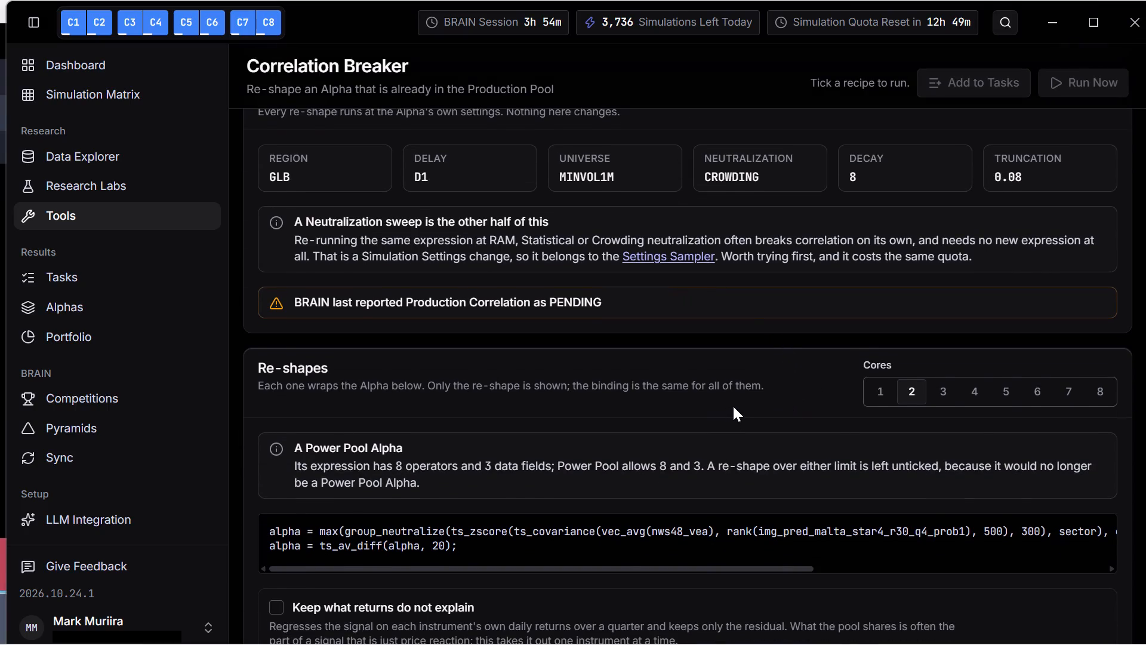
{"action": "scroll", "coordinate": [733, 406], "scroll_direction": "down", "scroll_amount": 2}
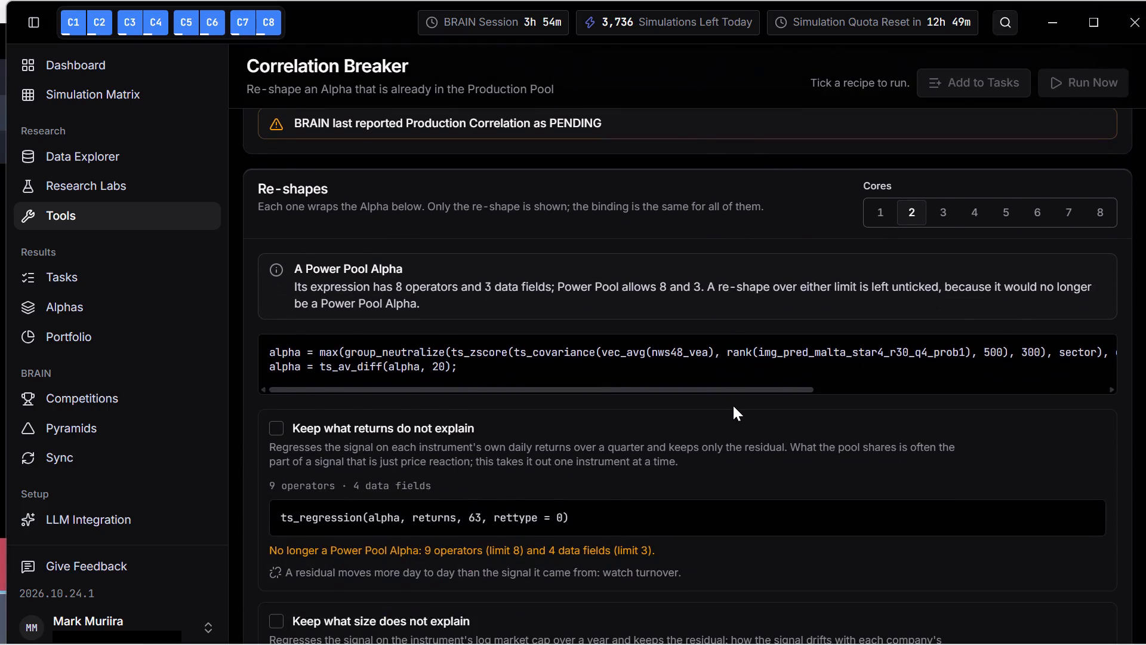
{"action": "scroll", "coordinate": [733, 406], "scroll_direction": "down", "scroll_amount": 4}
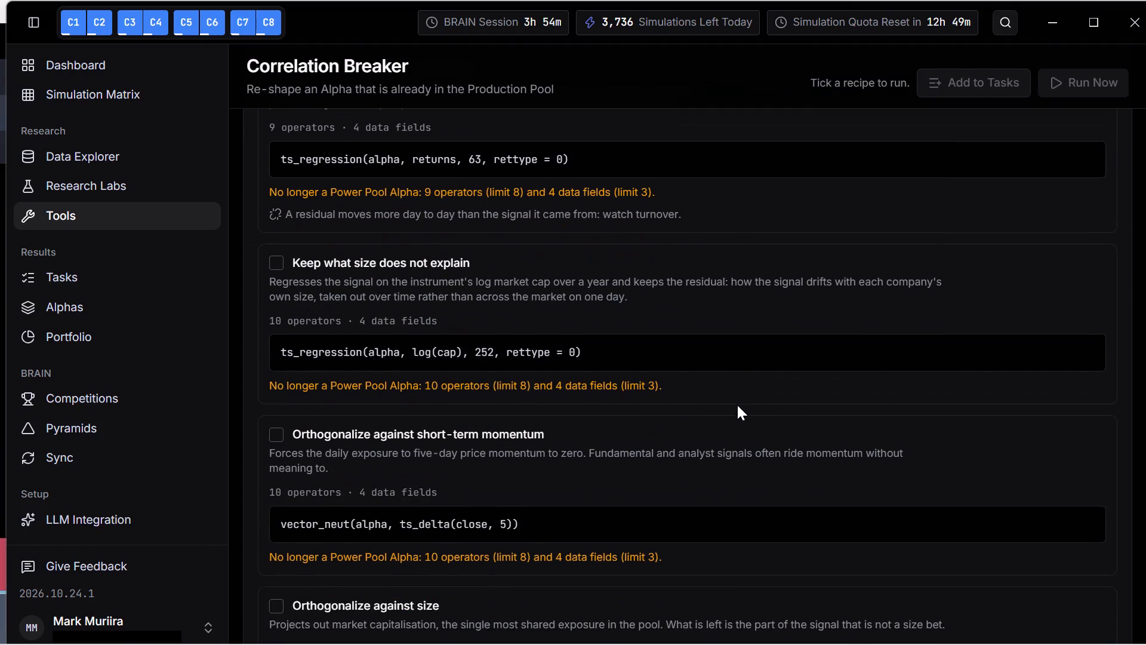
{"action": "scroll", "coordinate": [737, 405], "scroll_direction": "down", "scroll_amount": 3}
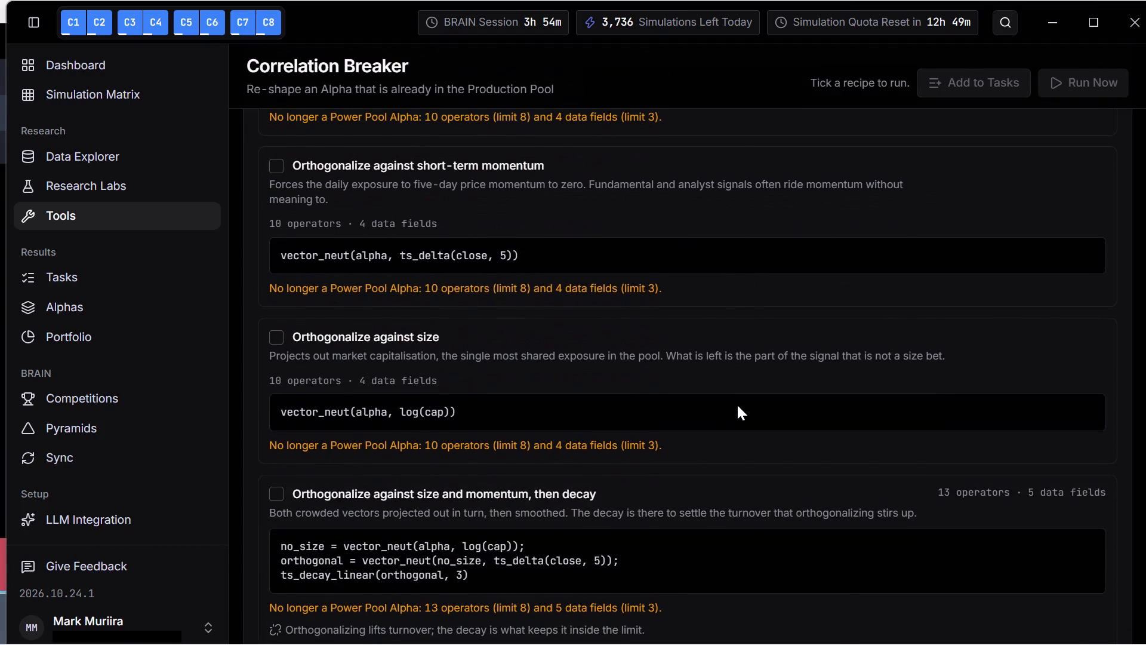
{"action": "scroll", "coordinate": [737, 405], "scroll_direction": "down", "scroll_amount": 2}
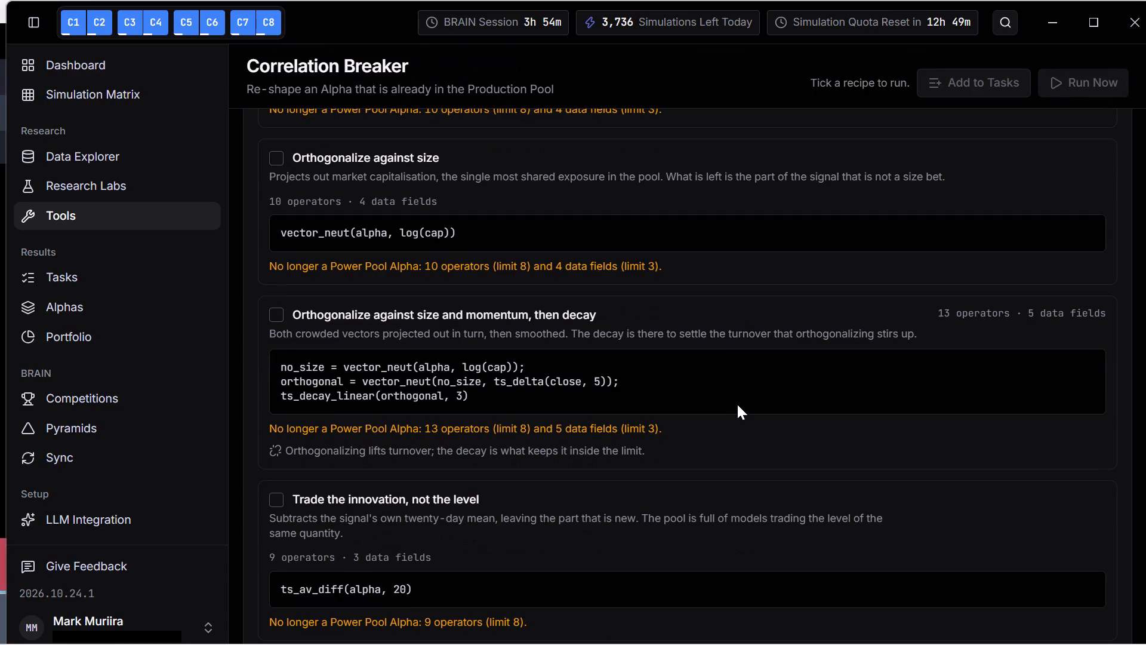
{"action": "scroll", "coordinate": [737, 404], "scroll_direction": "down", "scroll_amount": 3}
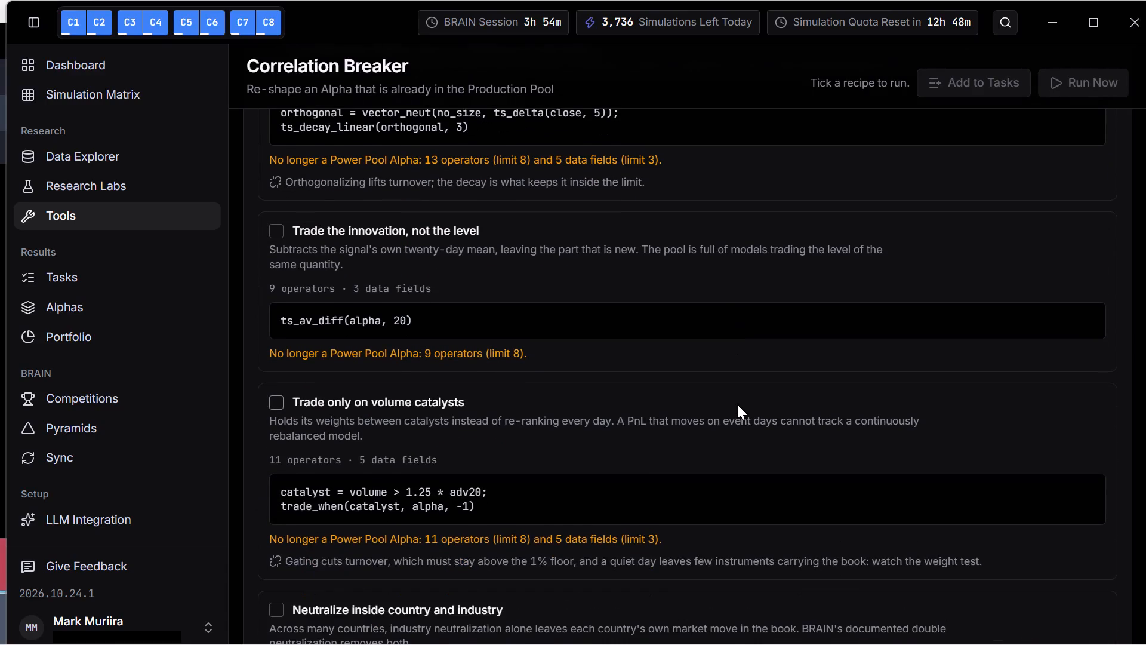
{"action": "scroll", "coordinate": [742, 399], "scroll_direction": "down", "scroll_amount": 1}
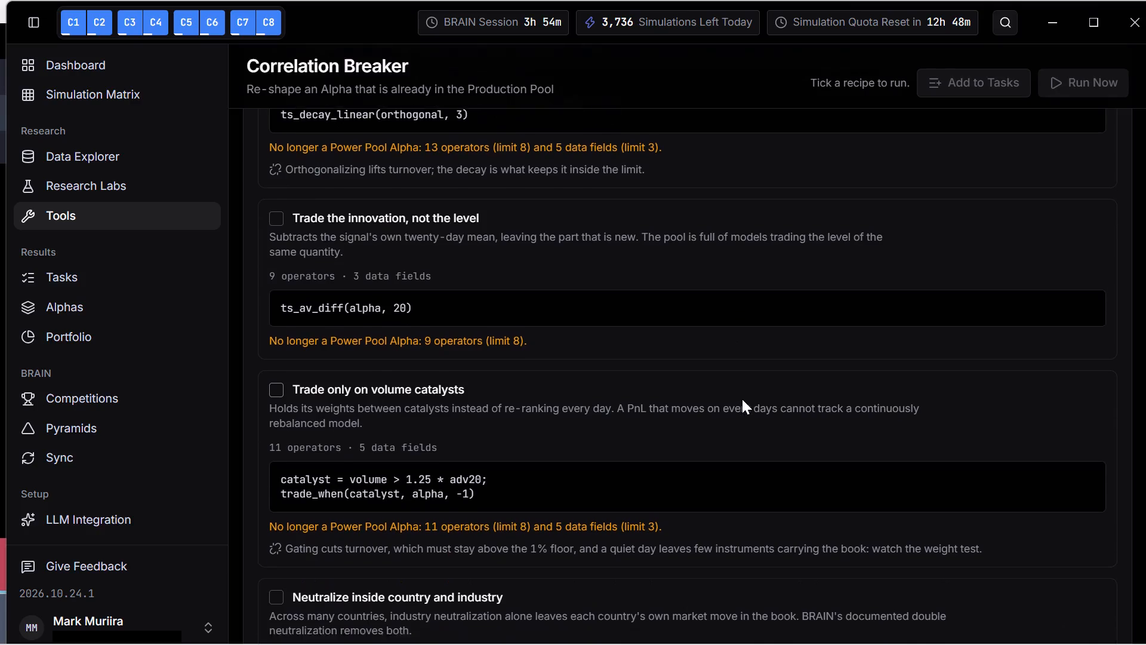
{"action": "scroll", "coordinate": [742, 399], "scroll_direction": "down", "scroll_amount": 3}
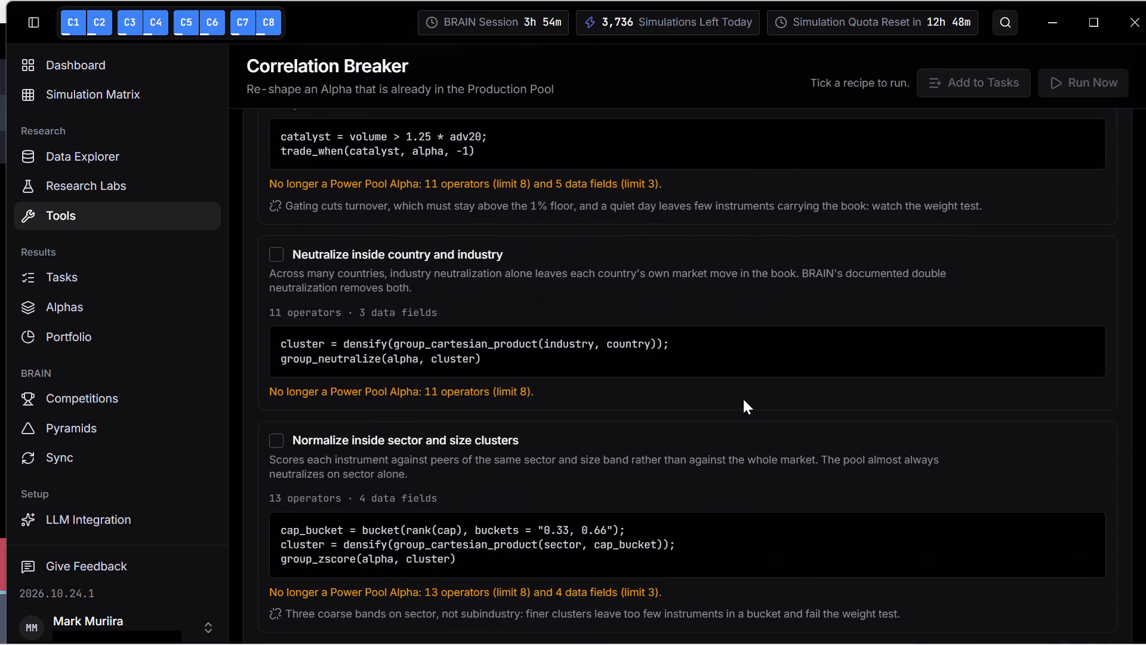
Select the re-shape "Normalize inside sector and size clusters".
{"action": "scroll", "coordinate": [743, 399], "scroll_direction": "down", "scroll_amount": 3}
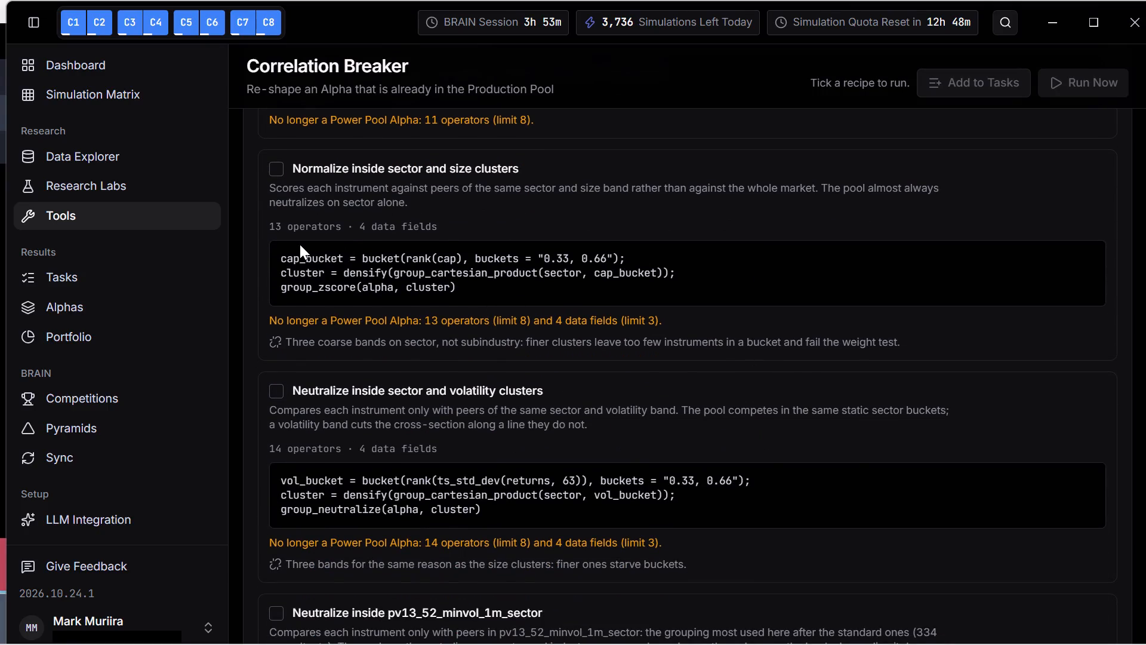
{"action": "left_click", "coordinate": [283, 164]}
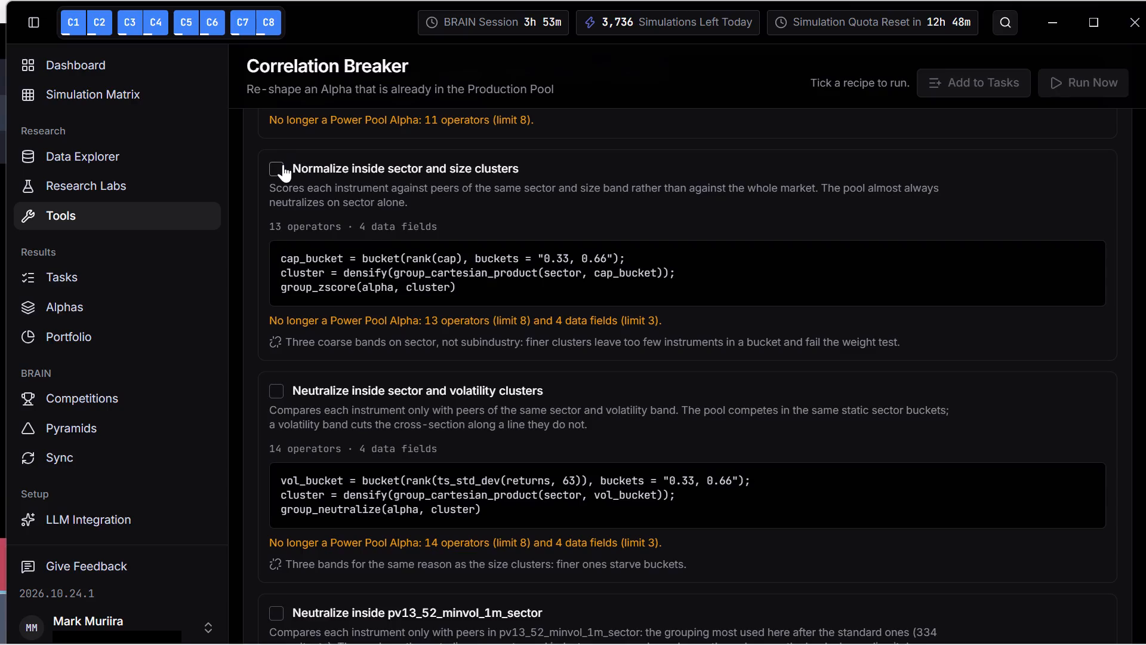
Look over the remaining neutralization recipes and run the selected re-shape of alpha xArR5L9J immediately.
{"action": "scroll", "coordinate": [917, 357], "scroll_direction": "down", "scroll_amount": 2}
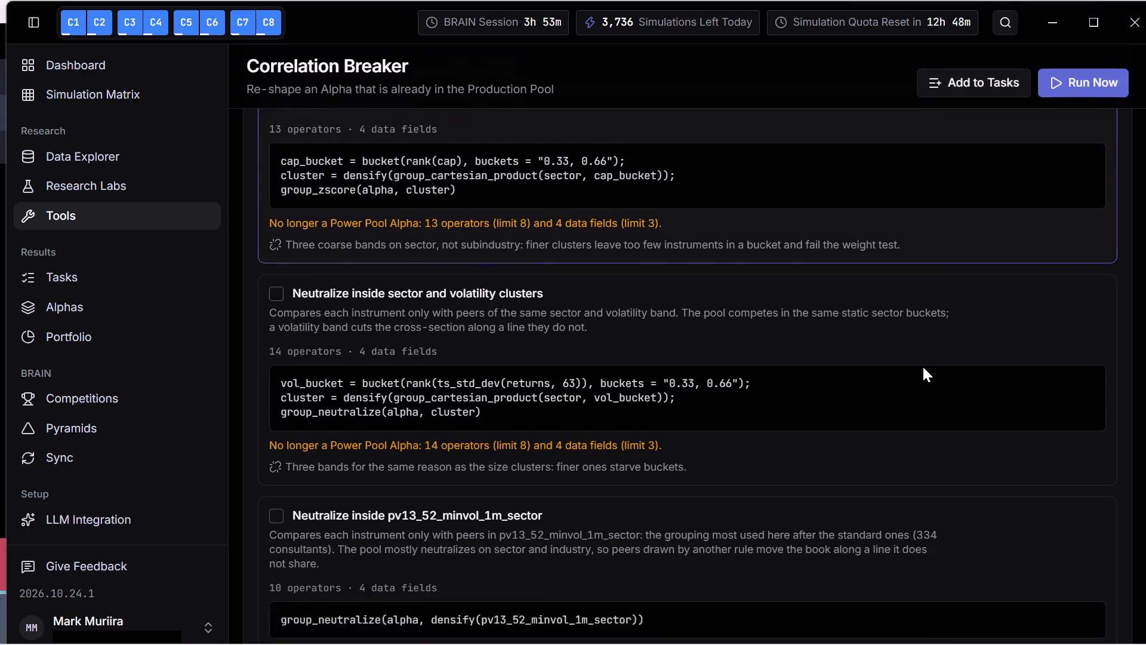
{"action": "scroll", "coordinate": [923, 367], "scroll_direction": "down", "scroll_amount": 1}
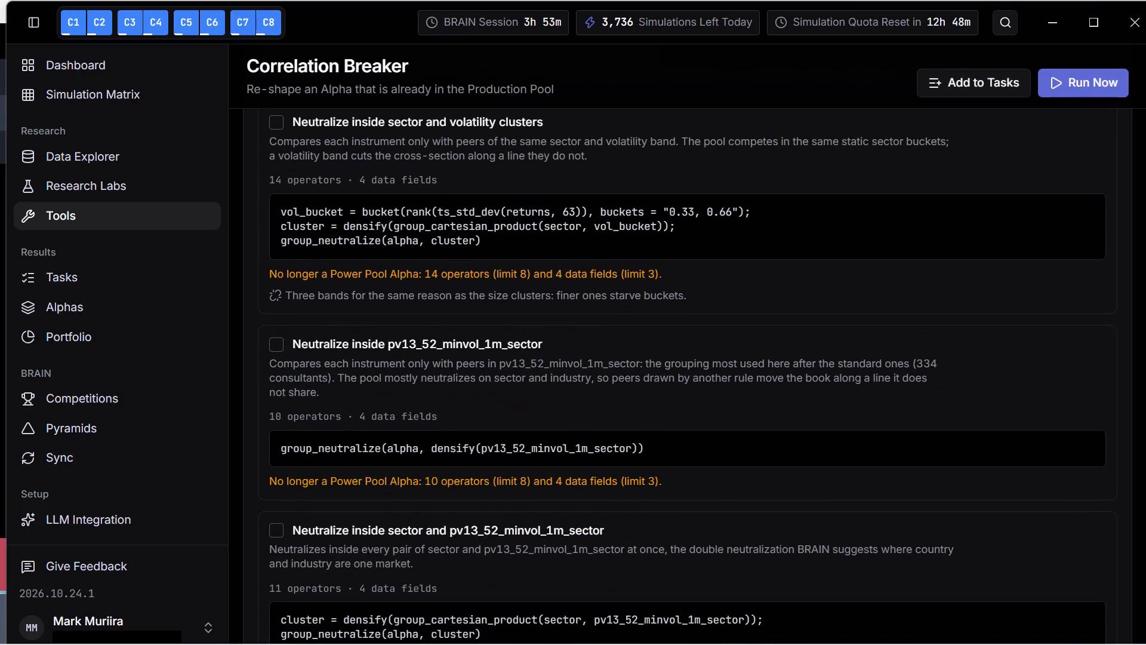
{"action": "scroll", "coordinate": [925, 369], "scroll_direction": "down", "scroll_amount": 4}
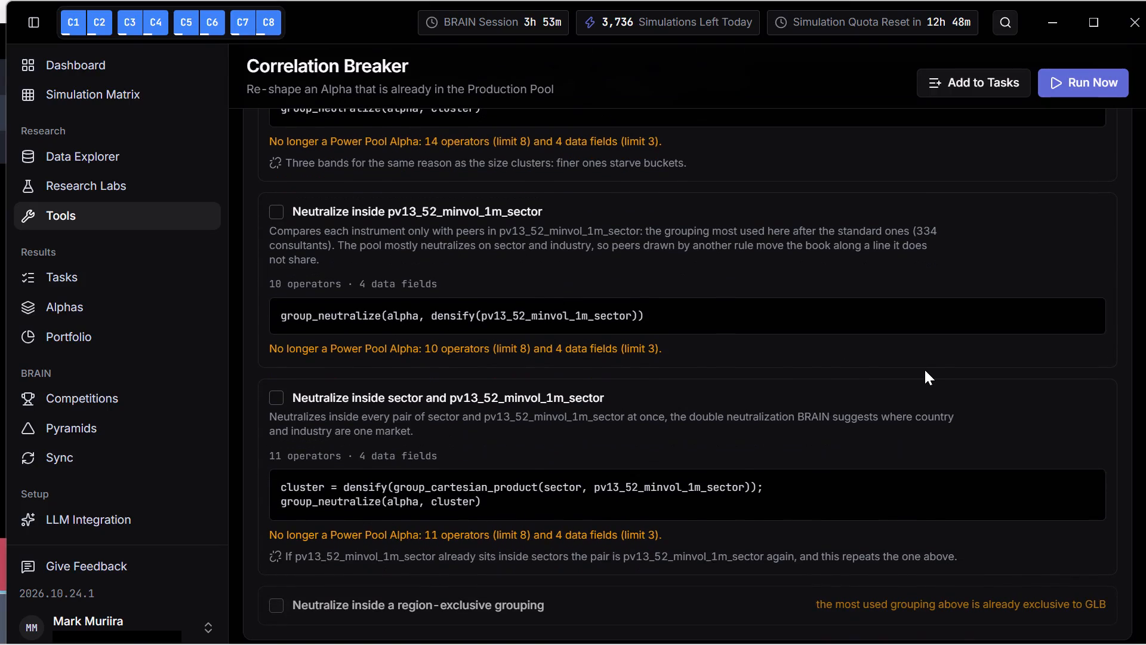
{"action": "scroll", "coordinate": [925, 370], "scroll_direction": "down", "scroll_amount": 1}
{"action": "scroll", "coordinate": [925, 370], "scroll_direction": "up", "scroll_amount": 2}
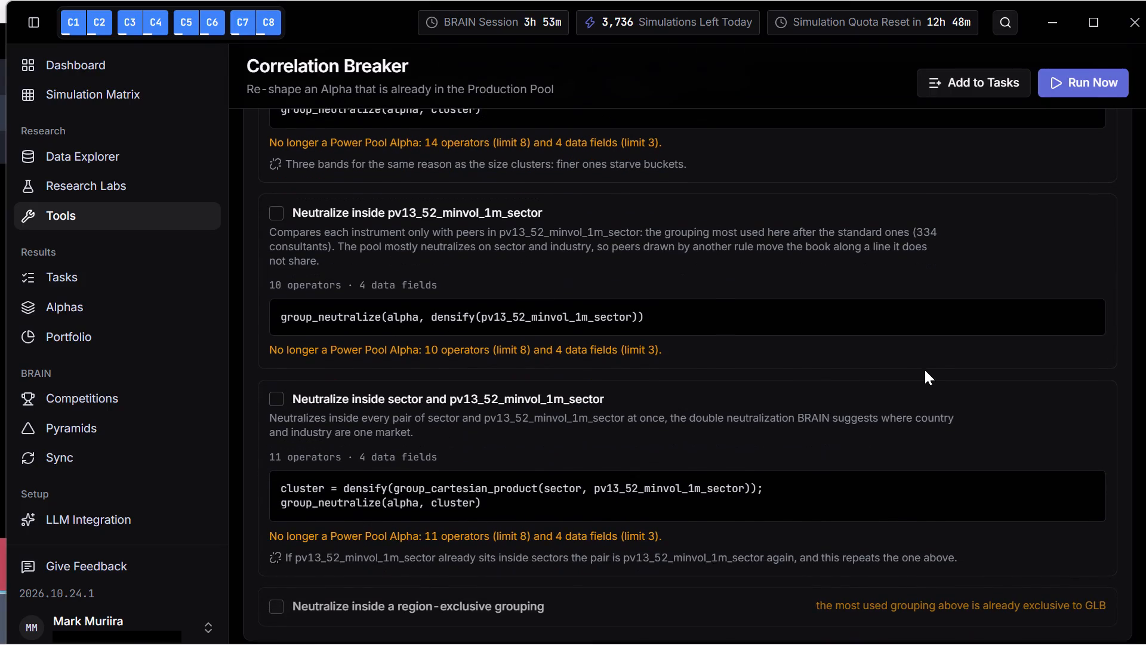
{"action": "scroll", "coordinate": [925, 370], "scroll_direction": "up", "scroll_amount": 14}
{"action": "scroll", "coordinate": [948, 364], "scroll_direction": "up", "scroll_amount": 7}
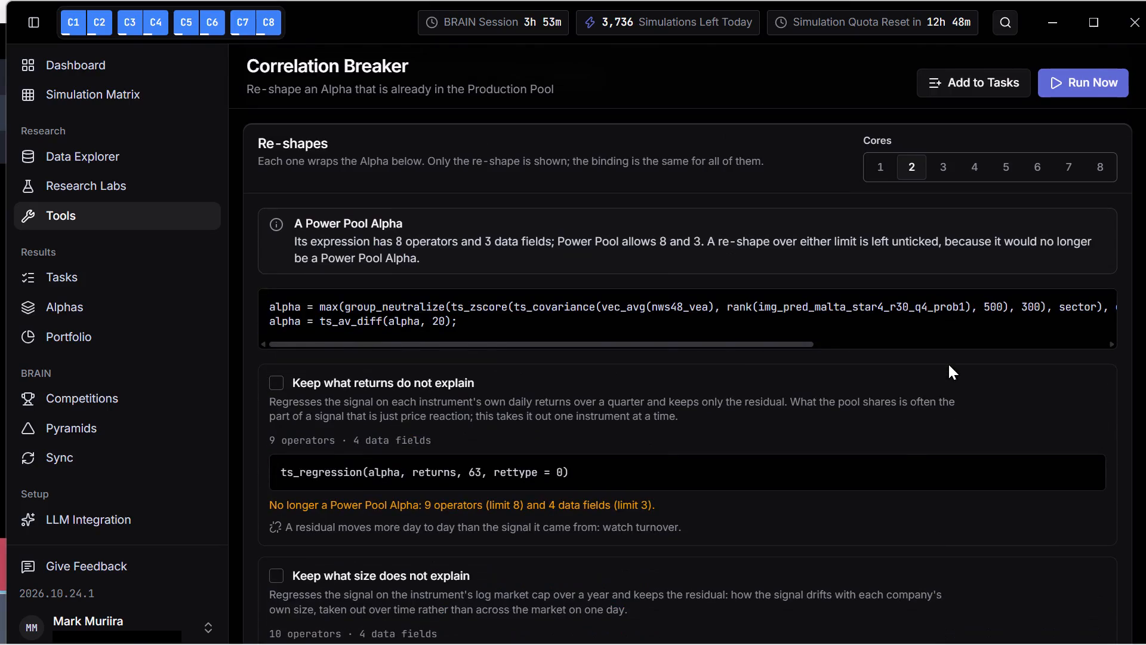
{"action": "scroll", "coordinate": [951, 362], "scroll_direction": "up", "scroll_amount": 7}
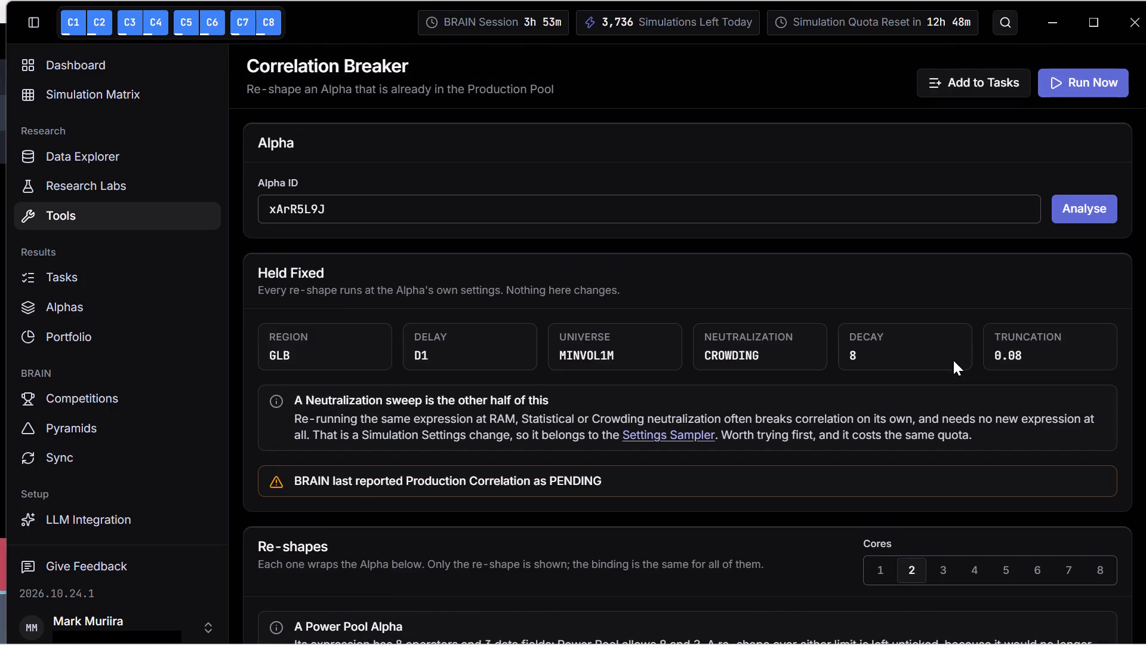
{"action": "scroll", "coordinate": [953, 360], "scroll_direction": "up", "scroll_amount": 2}
{"action": "left_click", "coordinate": [1067, 79]}
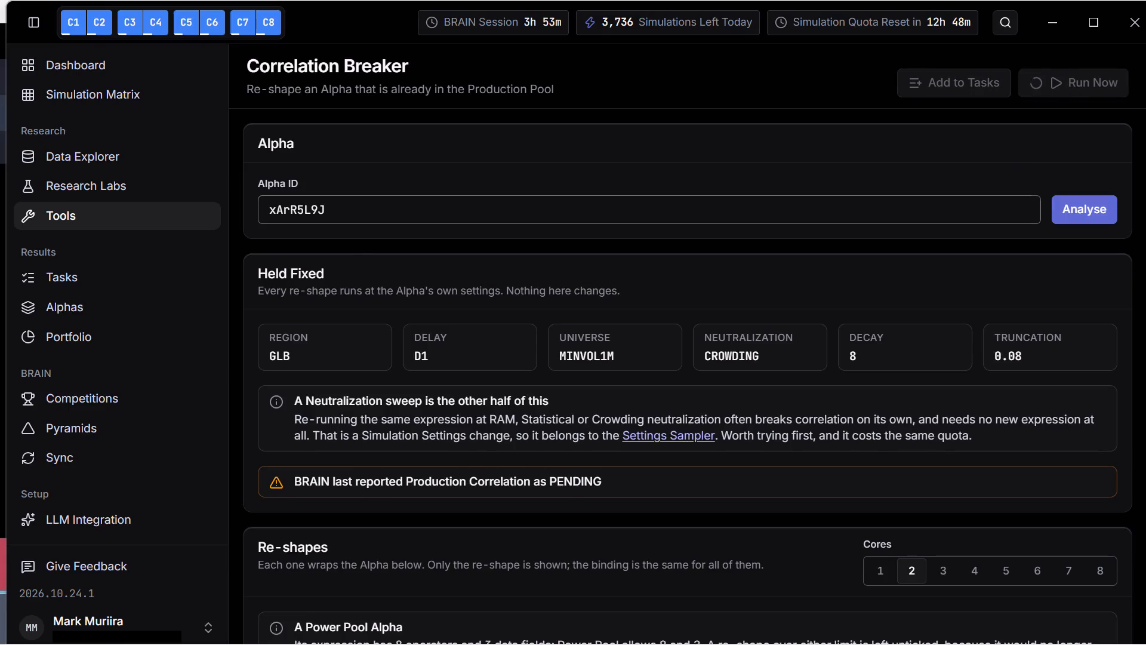
In the task list, pause the running Template Lab task that has 720 of 1,000 simulations done.
{"action": "left_click", "coordinate": [102, 275]}
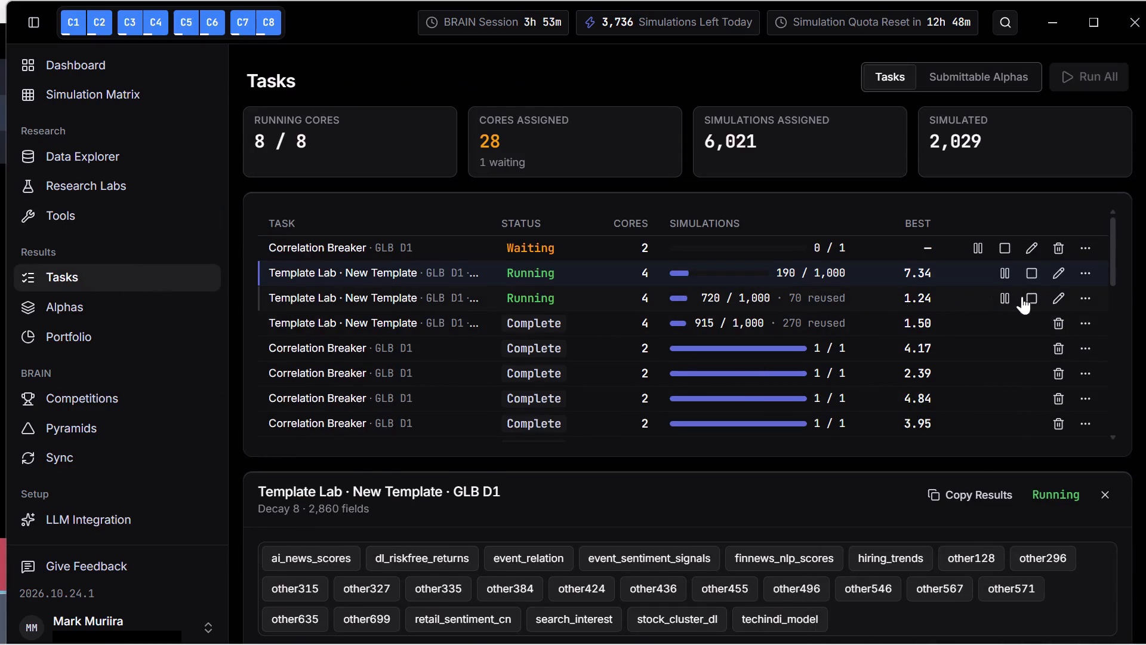
{"action": "left_click", "coordinate": [1002, 299]}
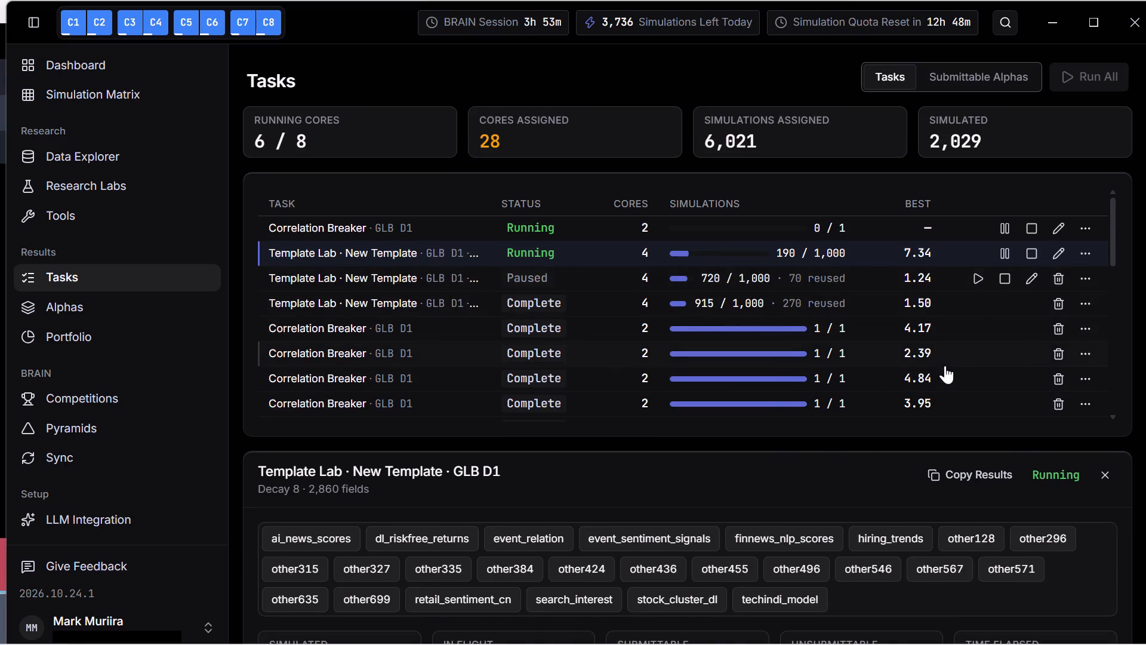
Switch to WorldQuant BRAIN and dismiss the concurrent simulations limit notice.
{"action": "scroll", "coordinate": [945, 365], "scroll_direction": "up", "scroll_amount": 1}
{"action": "scroll", "coordinate": [247, 364], "scroll_direction": "up", "scroll_amount": 4}
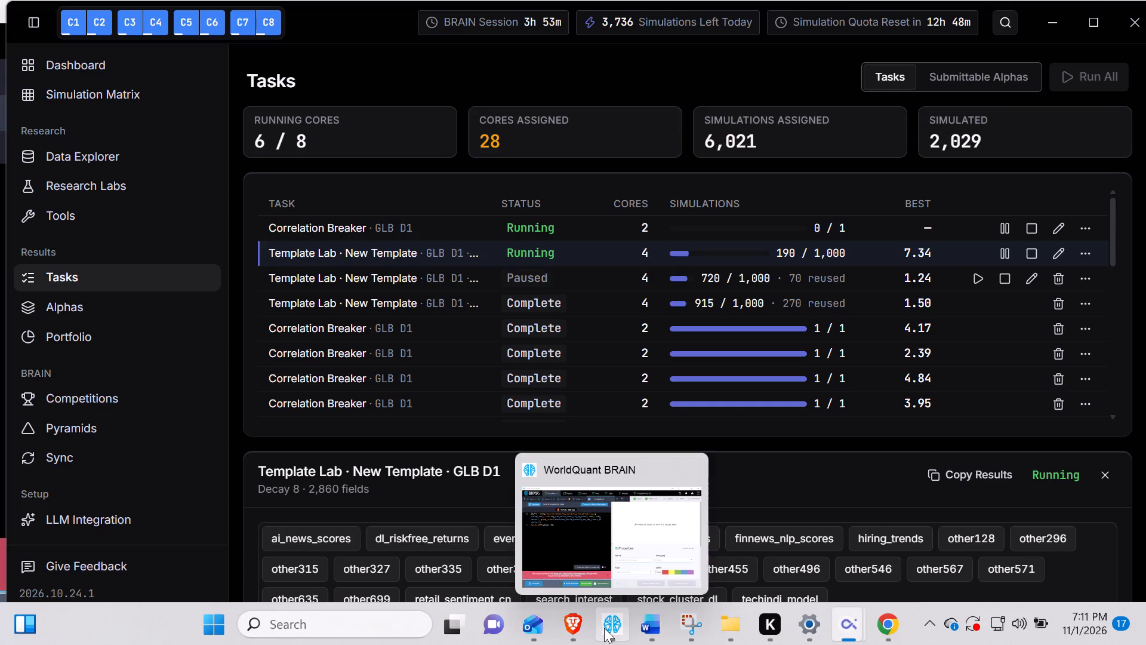
{"action": "left_click", "coordinate": [606, 628]}
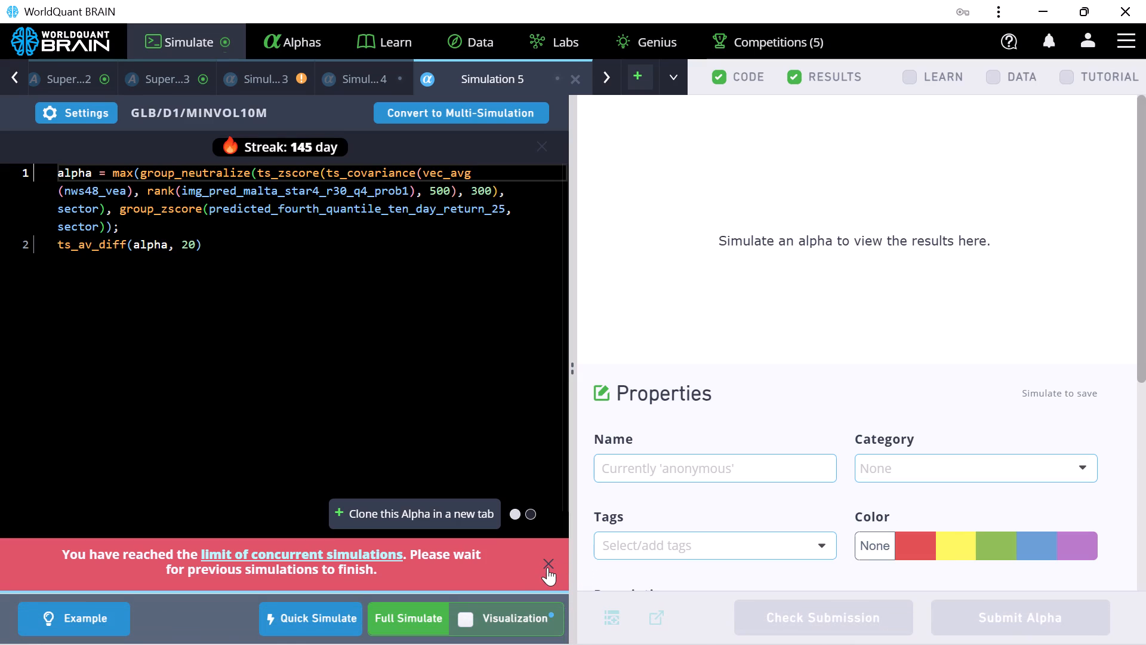
{"action": "left_click", "coordinate": [550, 563]}
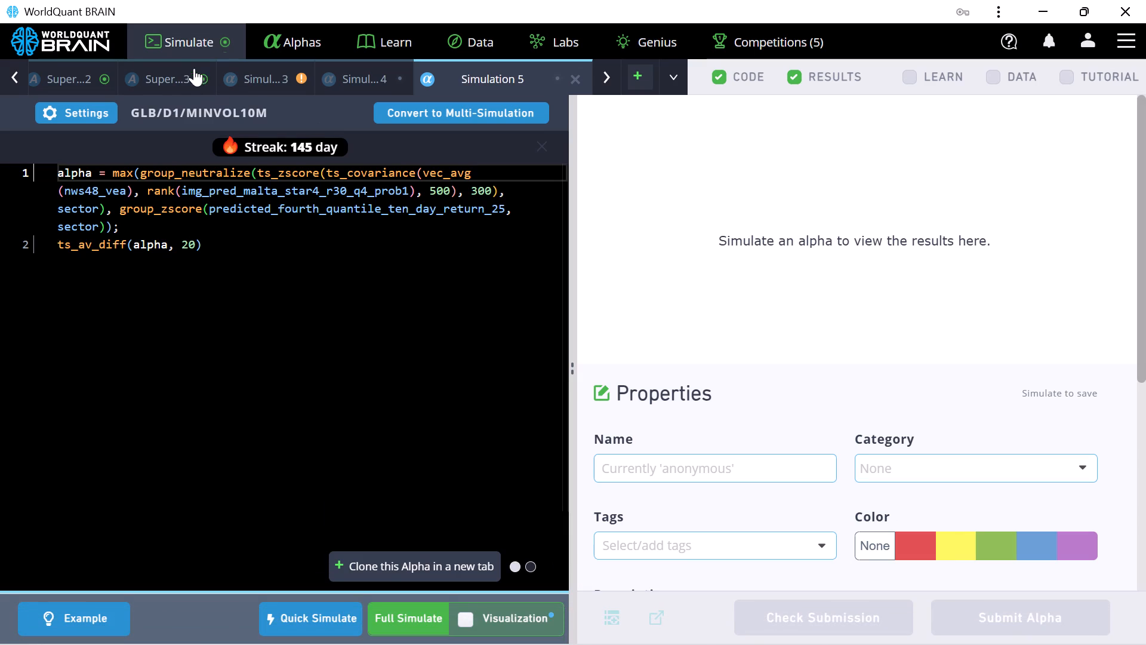
Open the list of submitted alphas.
{"action": "left_click", "coordinate": [302, 40]}
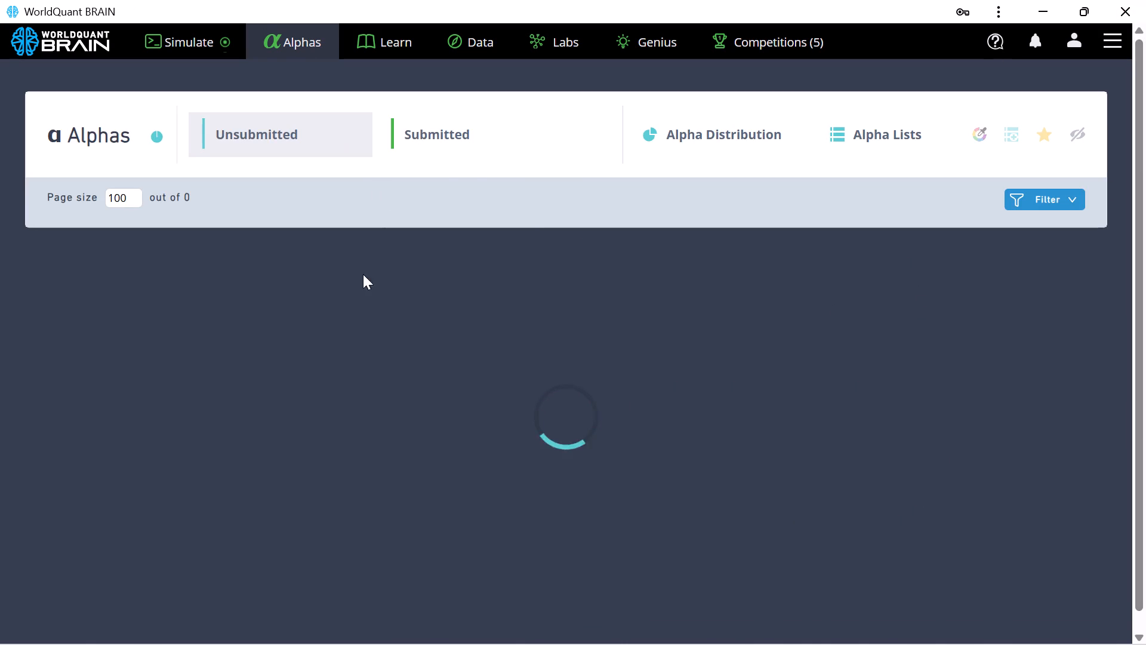
{"action": "left_click", "coordinate": [446, 135]}
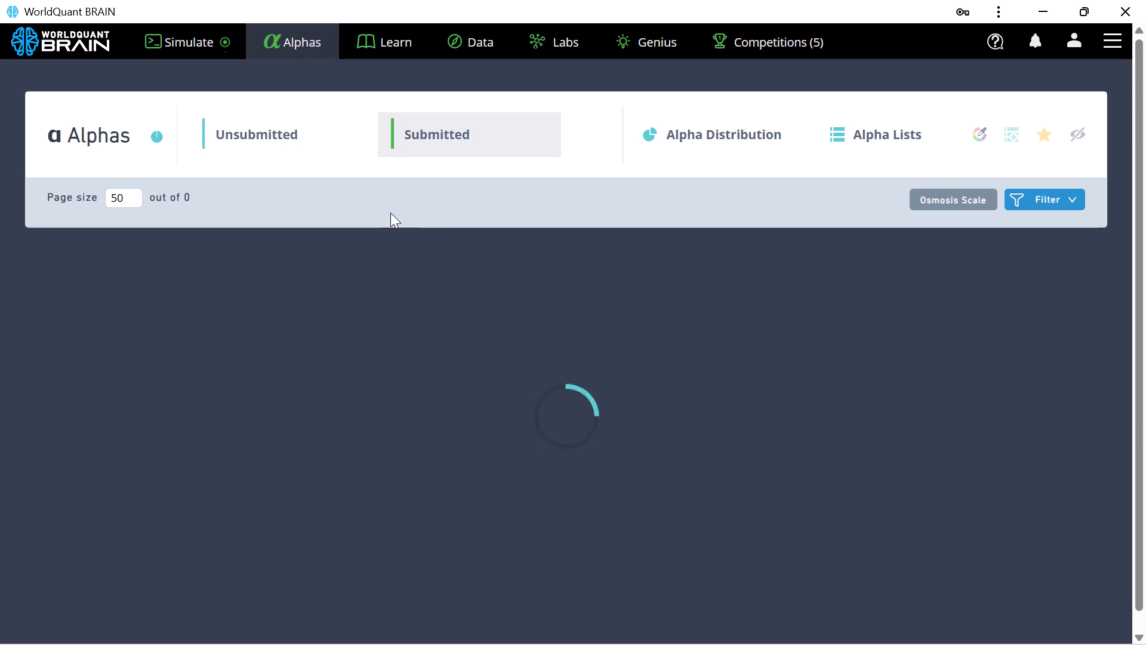
{"action": "scroll", "coordinate": [971, 628], "scroll_direction": "down", "scroll_amount": 5}
{"action": "scroll", "coordinate": [200, 472], "scroll_direction": "up", "scroll_amount": 5}
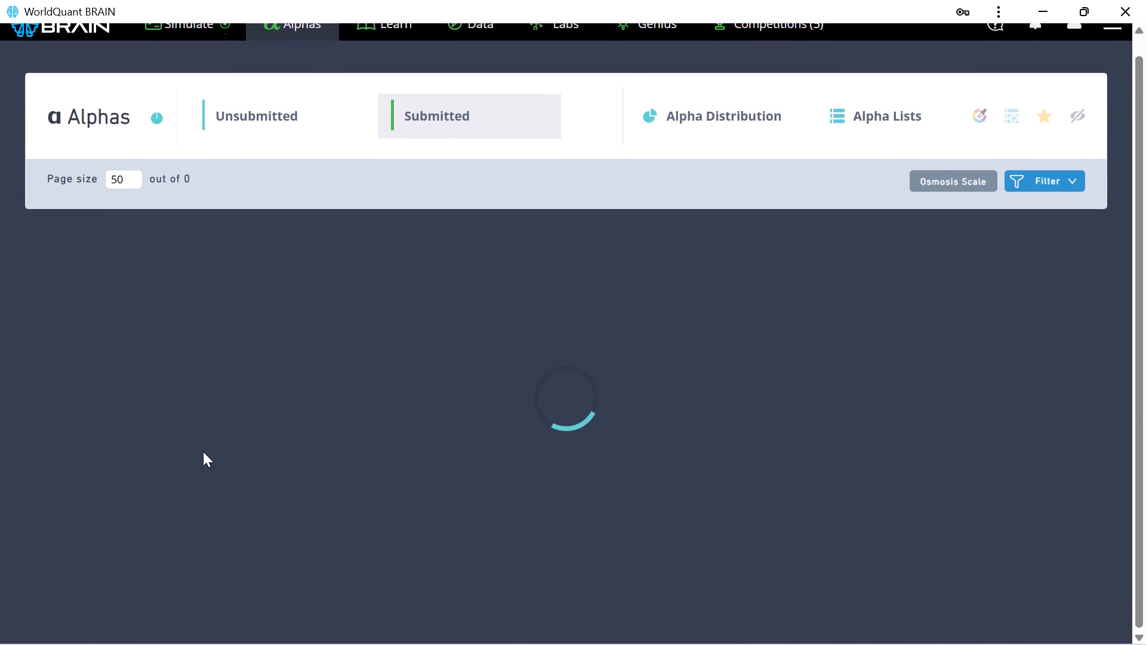
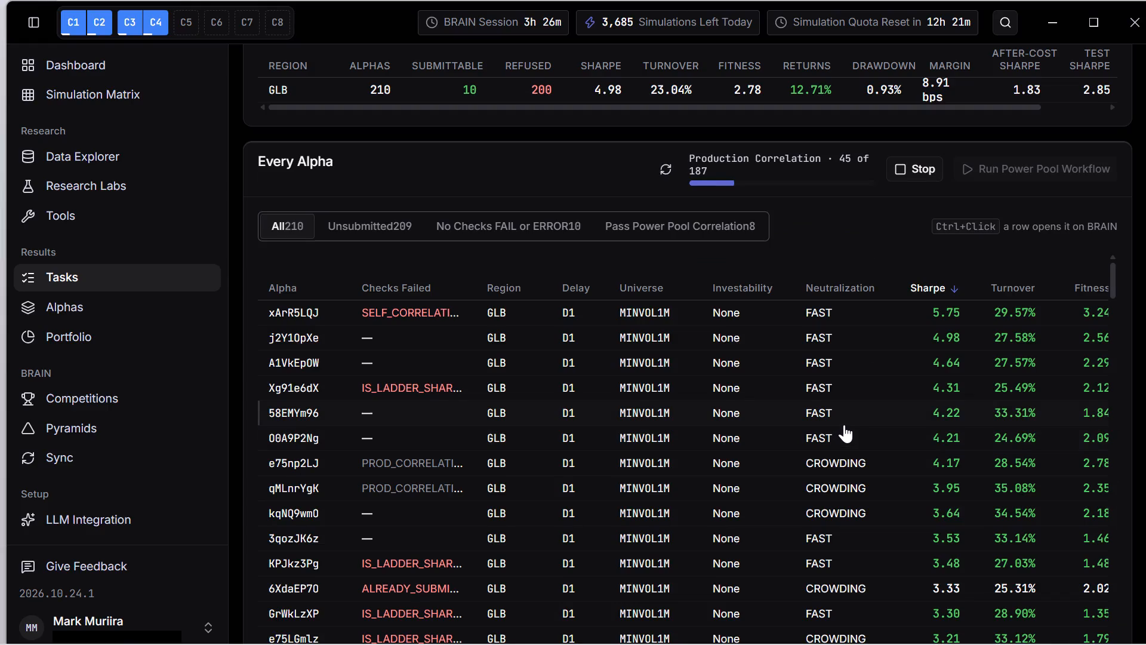
Examine the Every Alpha table, comparing failed checks, Sharpe, fitness, margin, and production and power pool correlations of the top alphas.
{"action": "scroll", "coordinate": [844, 425], "scroll_direction": "down", "scroll_amount": 2}
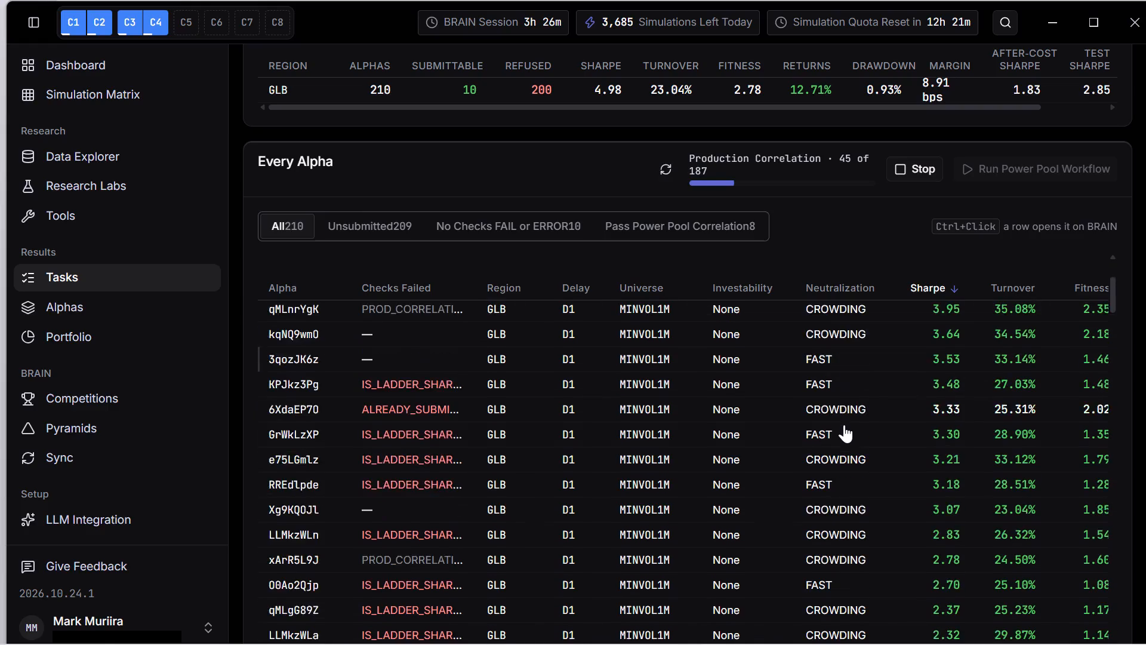
{"action": "scroll", "coordinate": [844, 425], "scroll_direction": "up", "scroll_amount": 2}
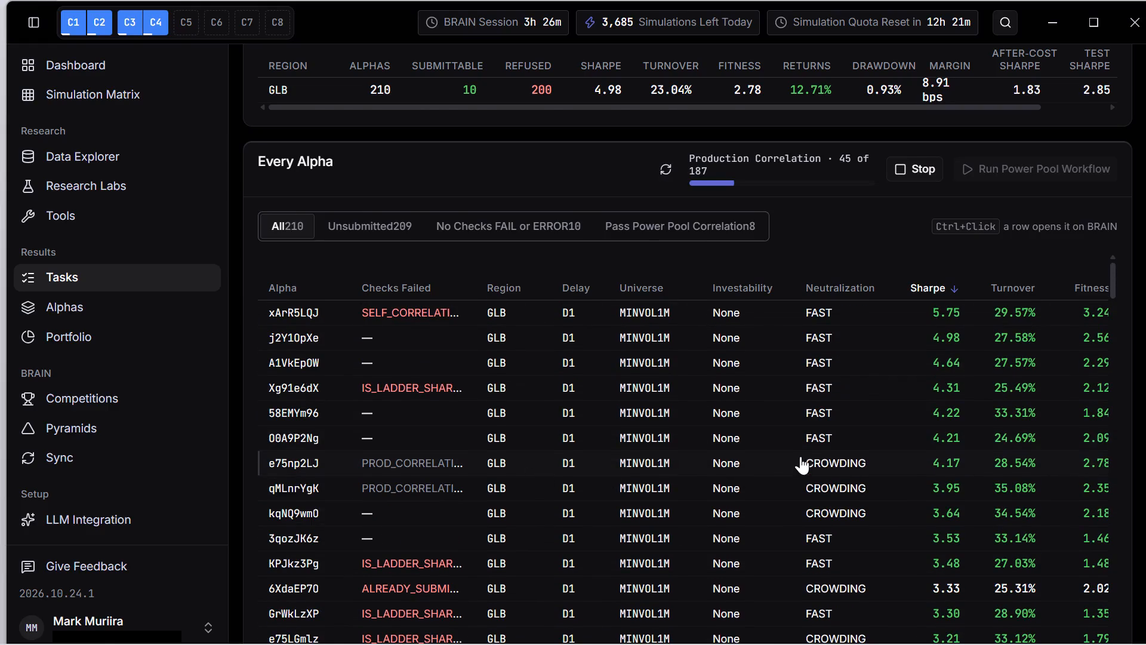
{"action": "scroll", "coordinate": [800, 456], "scroll_direction": "up", "scroll_amount": 5}
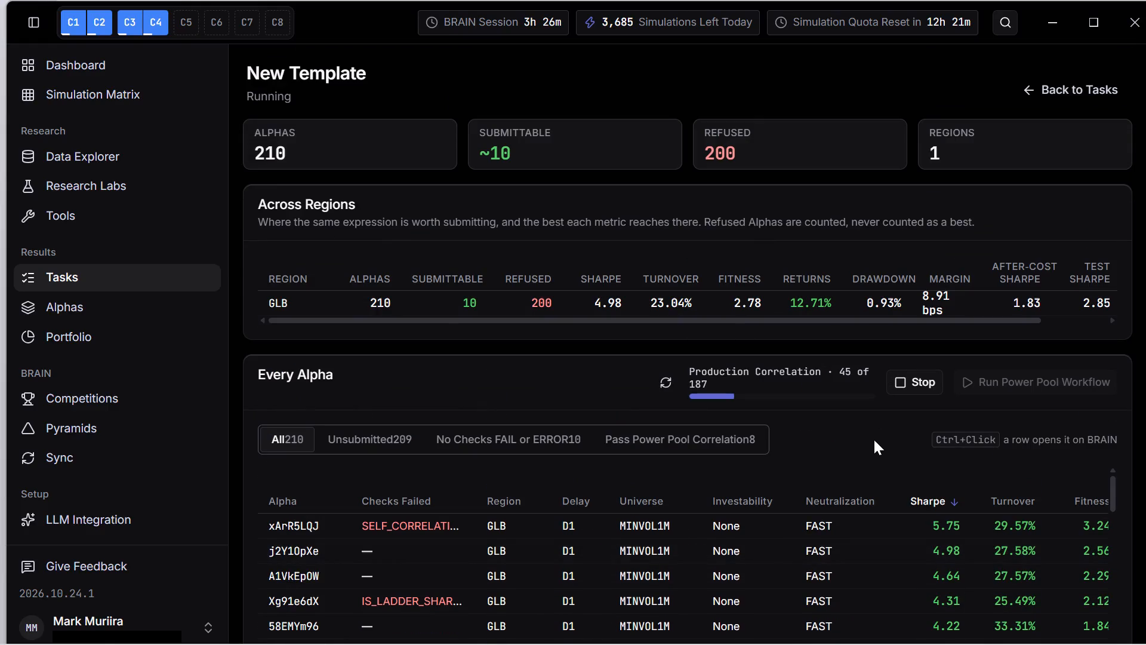
{"action": "scroll", "coordinate": [868, 468], "scroll_direction": "down", "scroll_amount": 2}
{"action": "scroll", "coordinate": [868, 460], "scroll_direction": "up", "scroll_amount": 7}
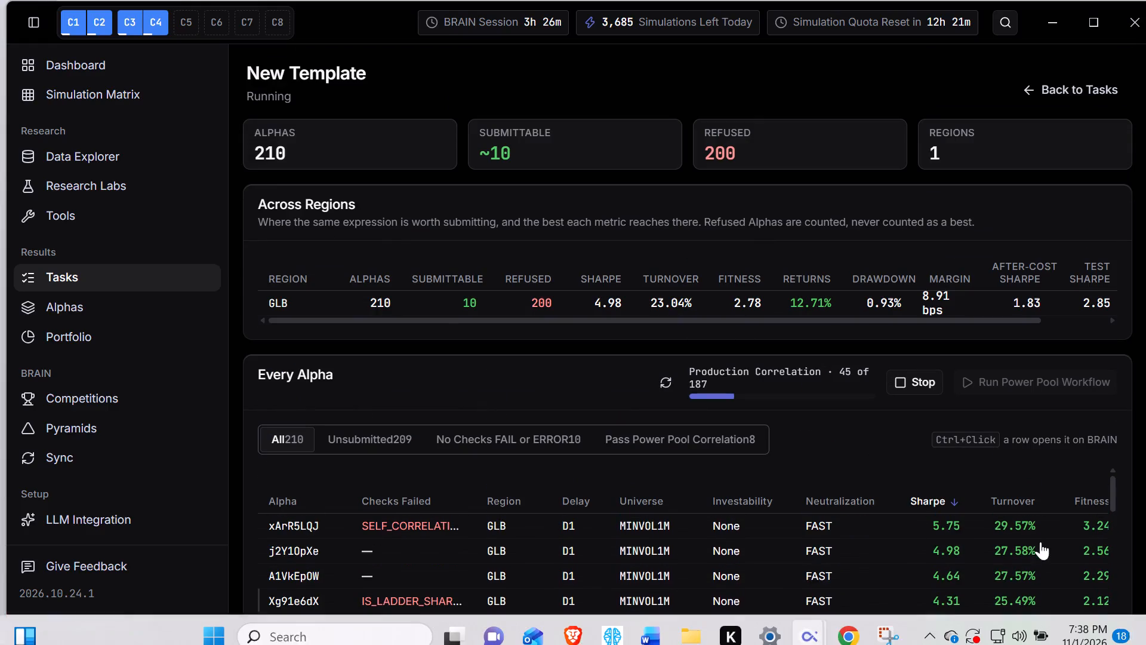
{"action": "scroll", "coordinate": [834, 576], "scroll_direction": "left", "scroll_amount": 2}
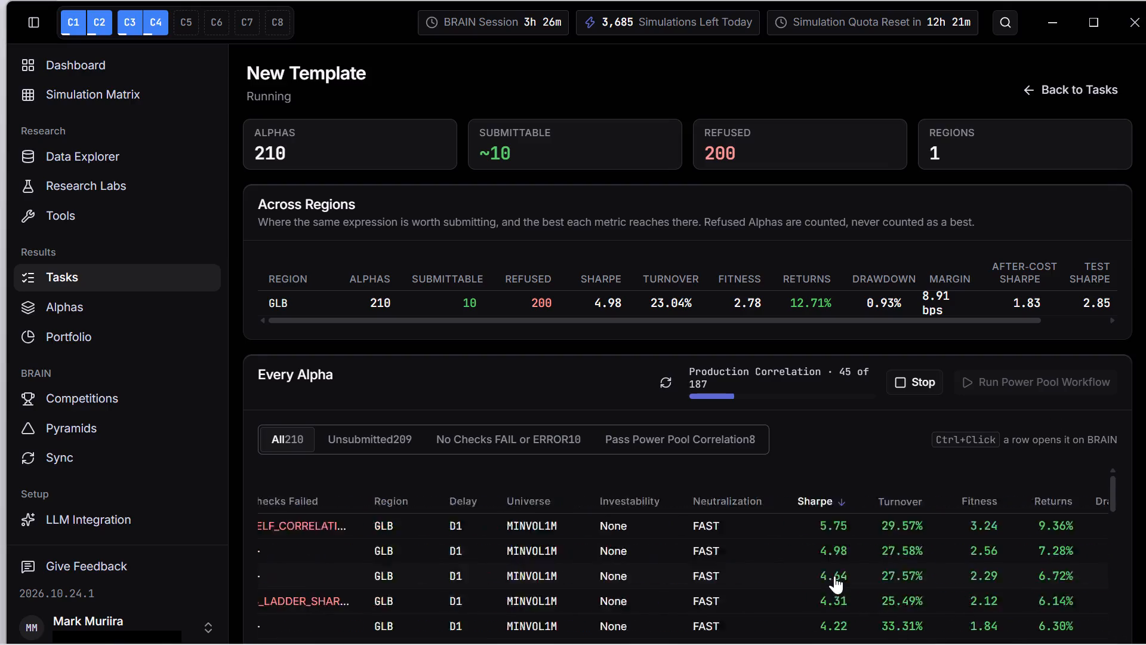
{"action": "scroll", "coordinate": [834, 576], "scroll_direction": "left", "scroll_amount": 2}
{"action": "scroll", "coordinate": [795, 318], "scroll_direction": "down", "scroll_amount": 4}
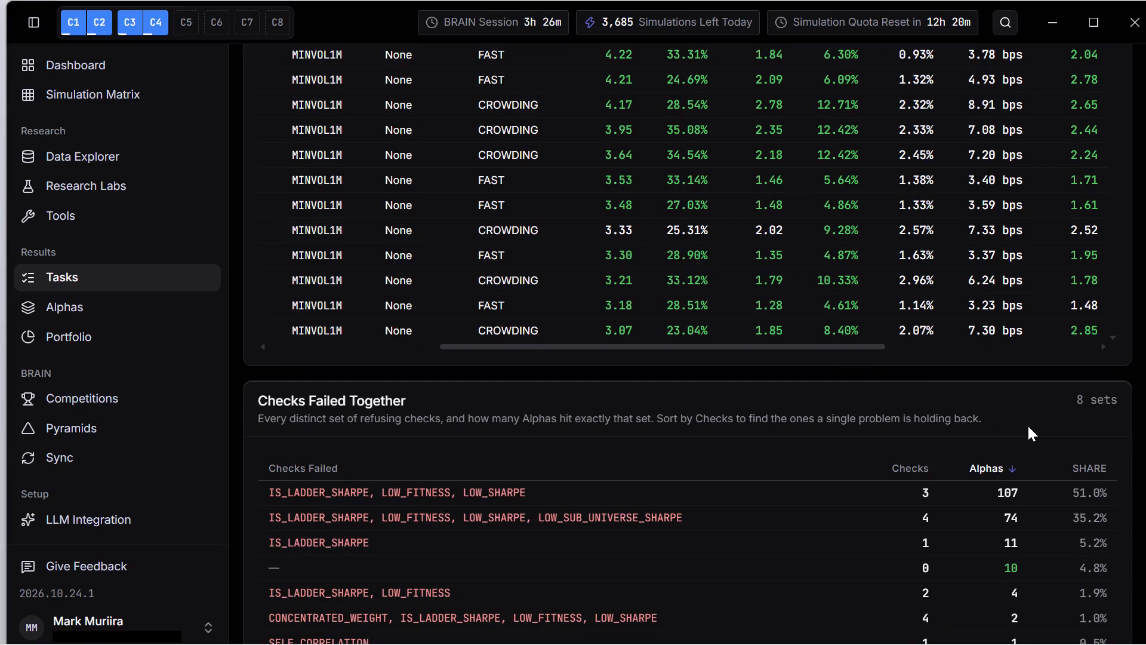
{"action": "scroll", "coordinate": [868, 278], "scroll_direction": "down", "scroll_amount": 1}
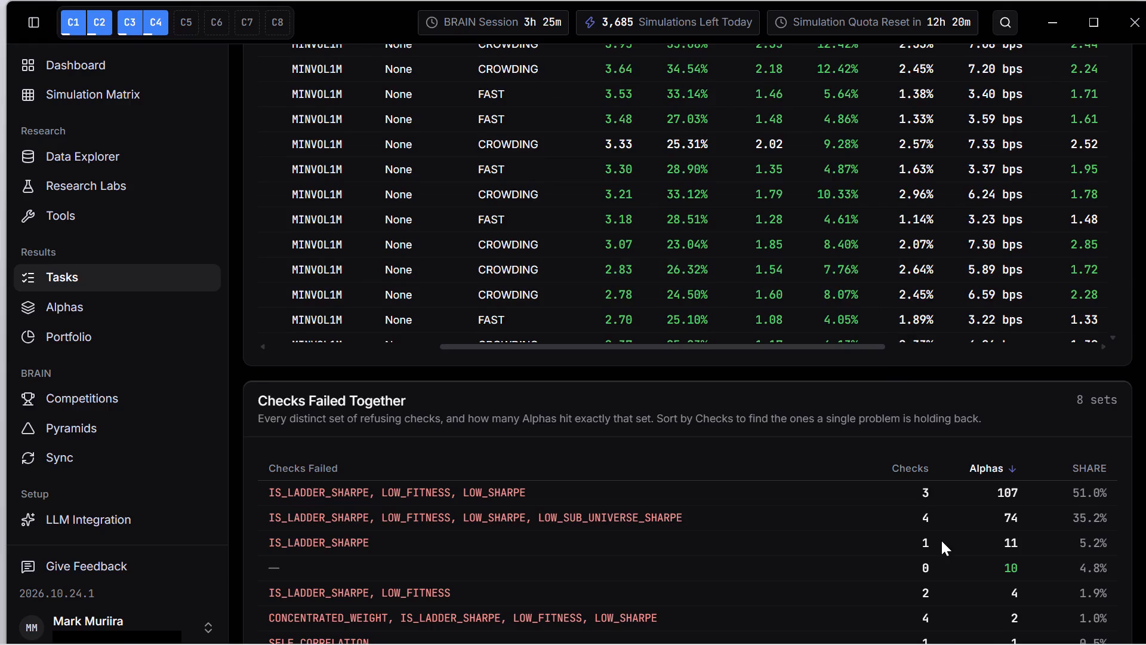
{"action": "scroll", "coordinate": [800, 302], "scroll_direction": "left", "scroll_amount": 1}
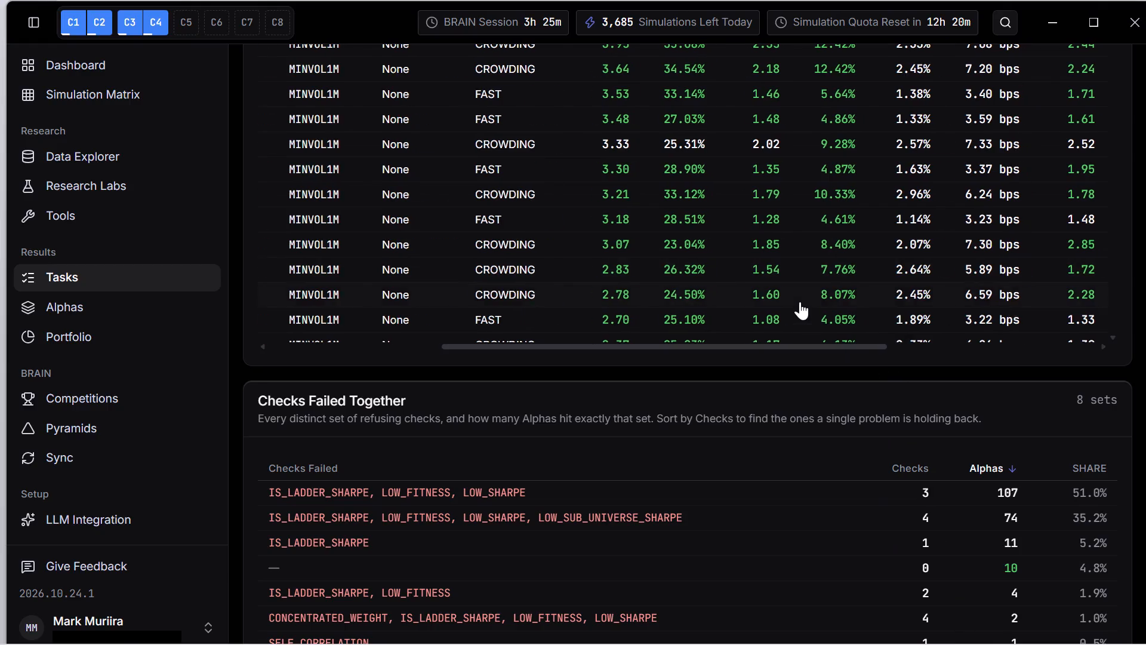
{"action": "scroll", "coordinate": [800, 302], "scroll_direction": "left", "scroll_amount": 3}
{"action": "scroll", "coordinate": [800, 302], "scroll_direction": "up", "scroll_amount": 1}
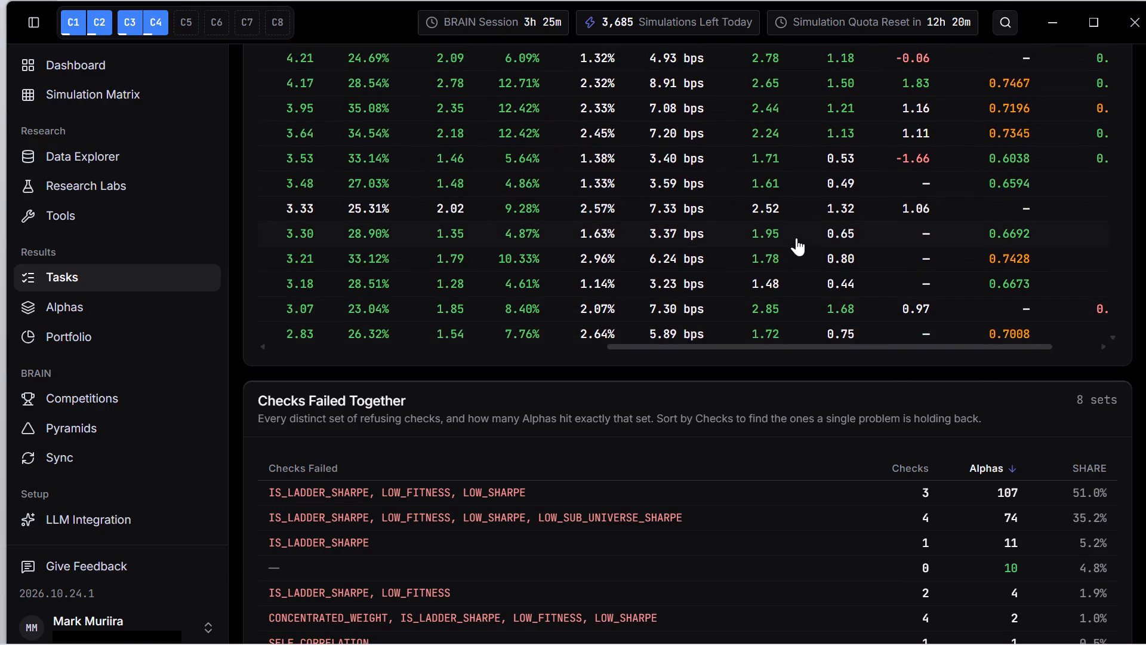
{"action": "scroll", "coordinate": [796, 238], "scroll_direction": "up", "scroll_amount": 2}
{"action": "scroll", "coordinate": [796, 238], "scroll_direction": "left", "scroll_amount": 2}
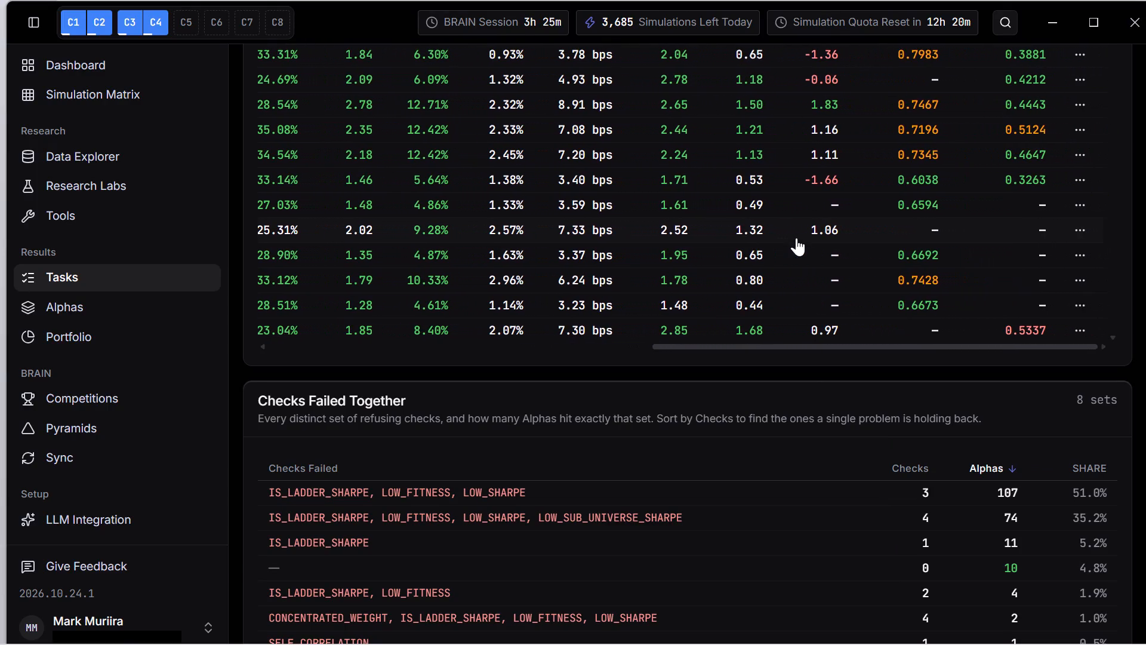
{"action": "scroll", "coordinate": [796, 238], "scroll_direction": "left", "scroll_amount": 3}
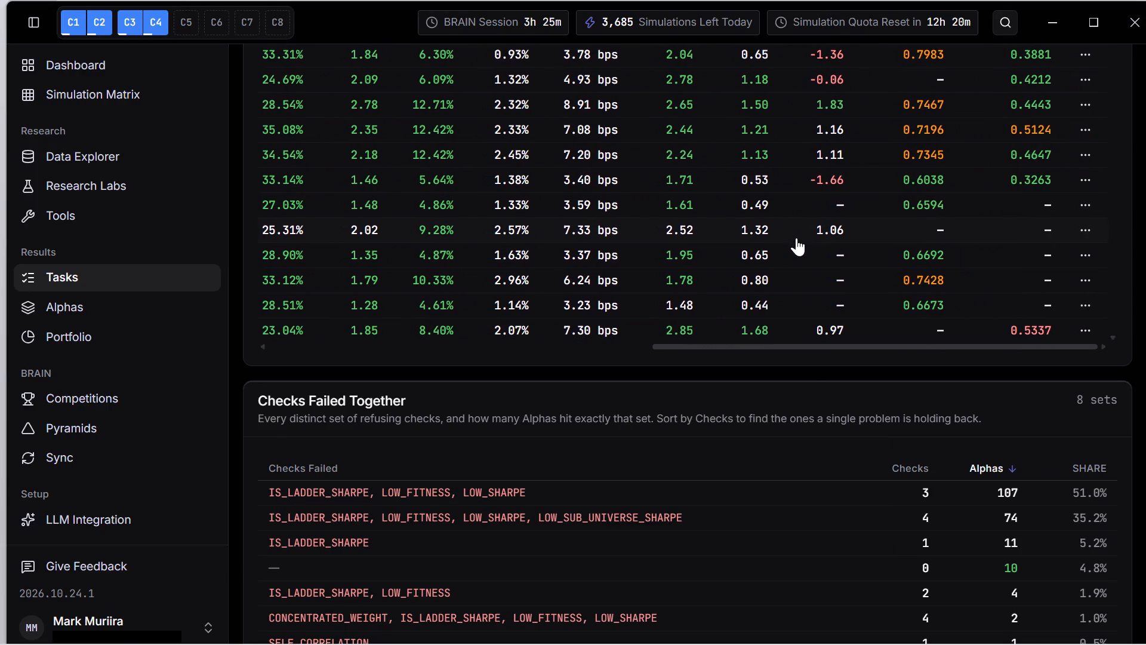
{"action": "scroll", "coordinate": [796, 238], "scroll_direction": "up", "scroll_amount": 4}
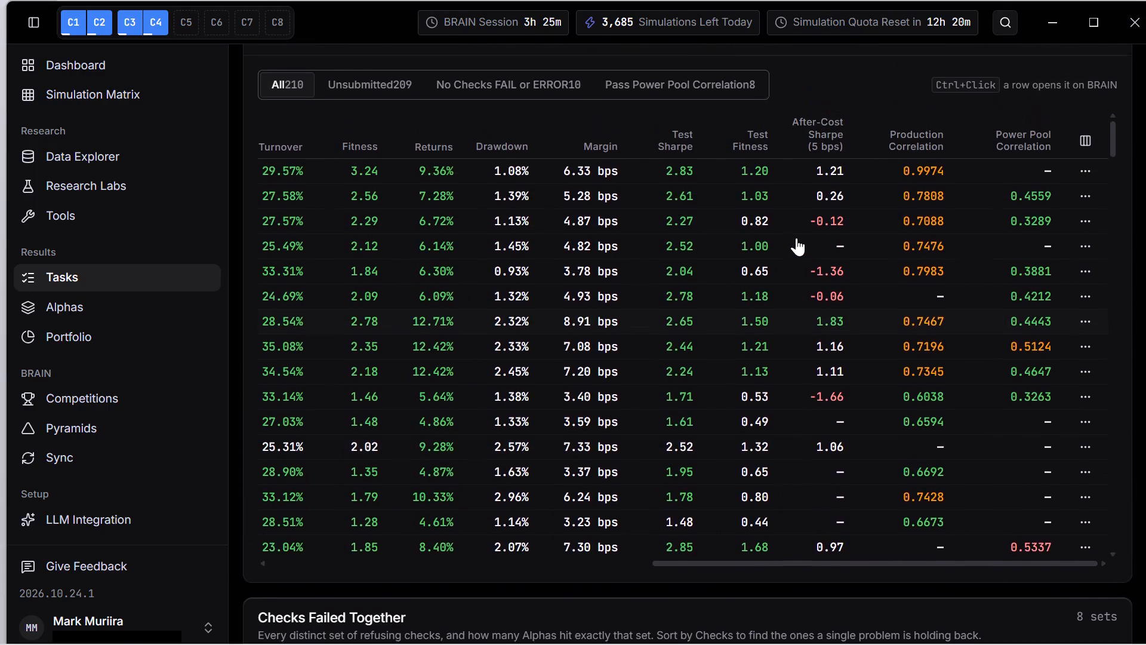
{"action": "scroll", "coordinate": [796, 238], "scroll_direction": "up", "scroll_amount": 1}
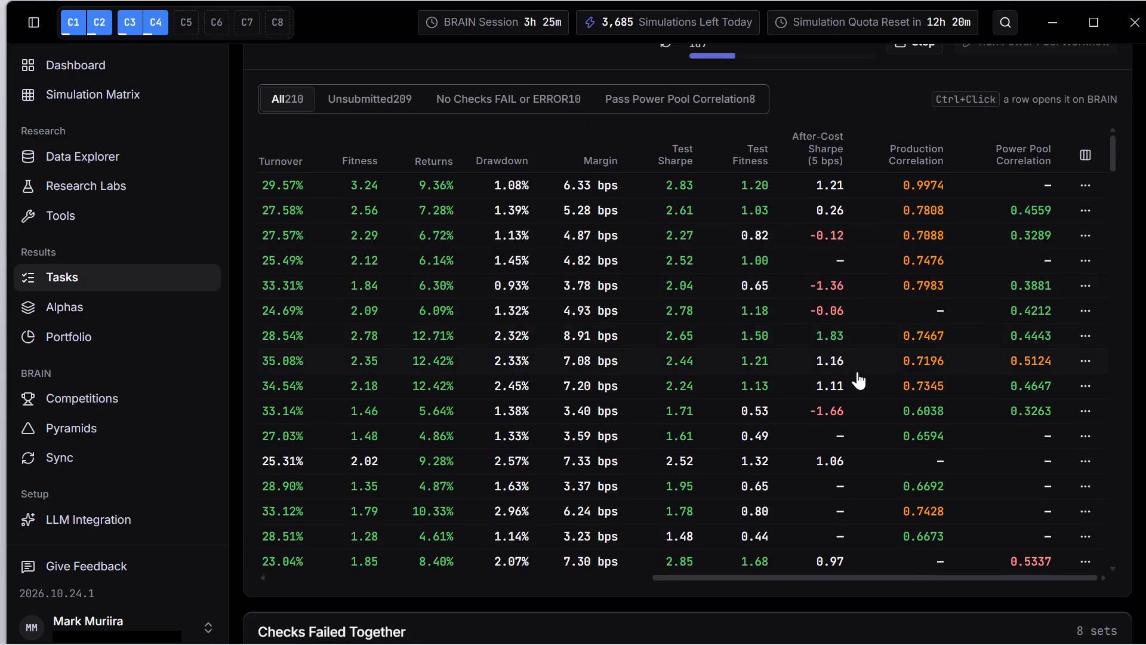
Scan the lower-ranked alphas for low production correlation alongside usable test Sharpe and fitness.
{"action": "scroll", "coordinate": [857, 371], "scroll_direction": "down", "scroll_amount": 4}
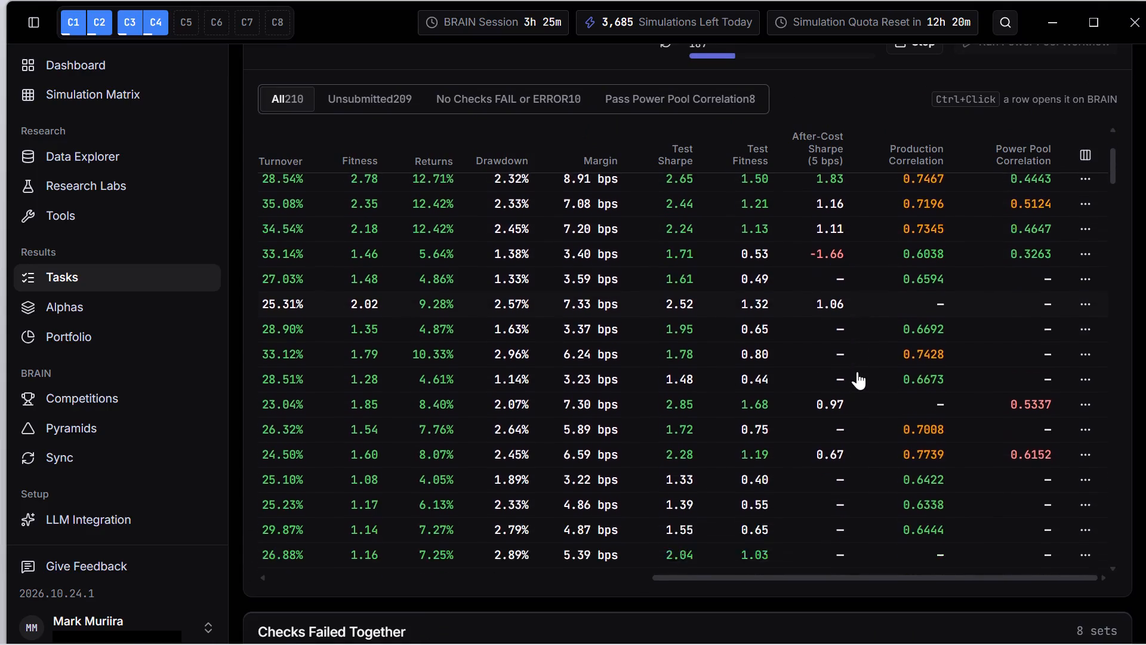
{"action": "scroll", "coordinate": [857, 371], "scroll_direction": "down", "scroll_amount": 7}
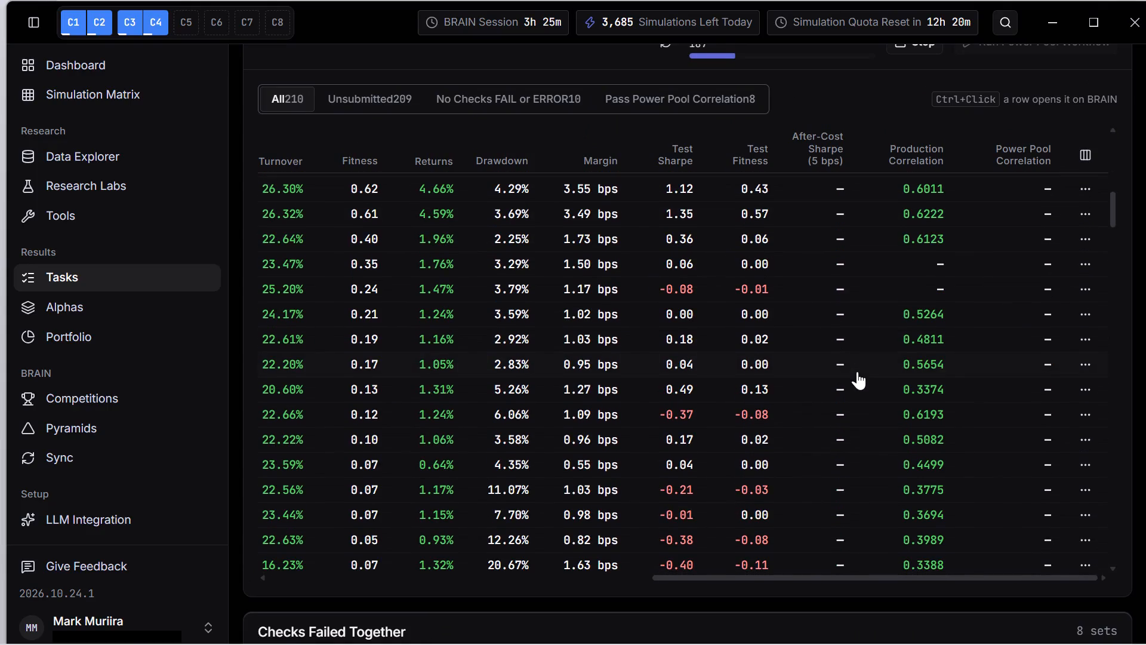
{"action": "scroll", "coordinate": [857, 371], "scroll_direction": "down", "scroll_amount": 2}
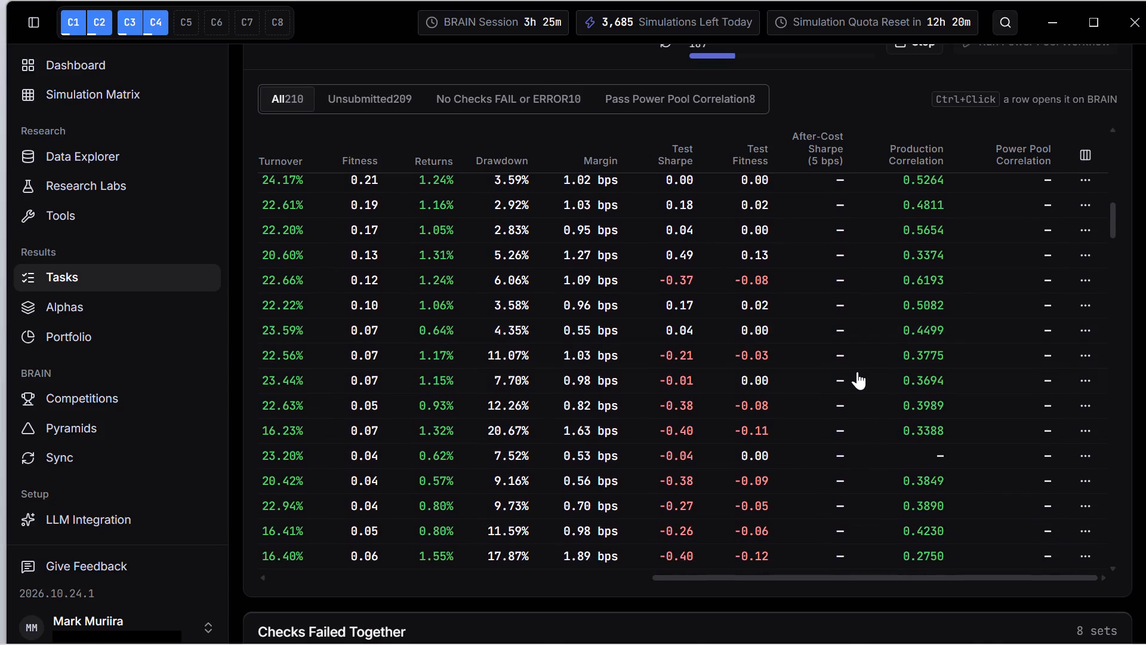
{"action": "scroll", "coordinate": [857, 371], "scroll_direction": "down", "scroll_amount": 1}
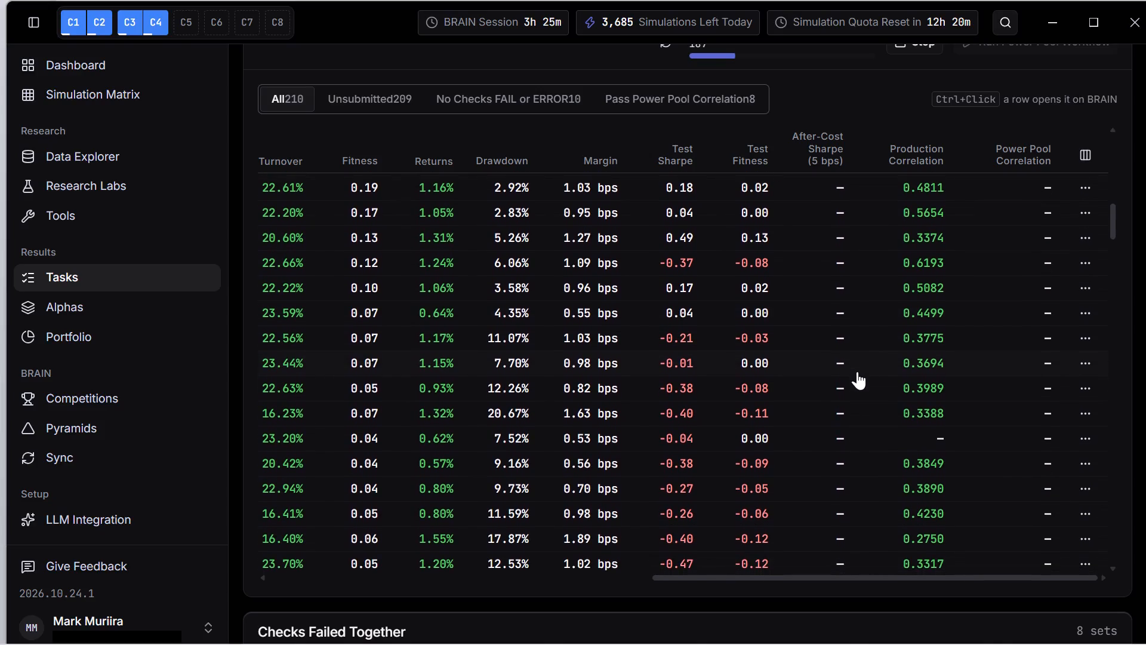
{"action": "scroll", "coordinate": [857, 371], "scroll_direction": "down", "scroll_amount": 4}
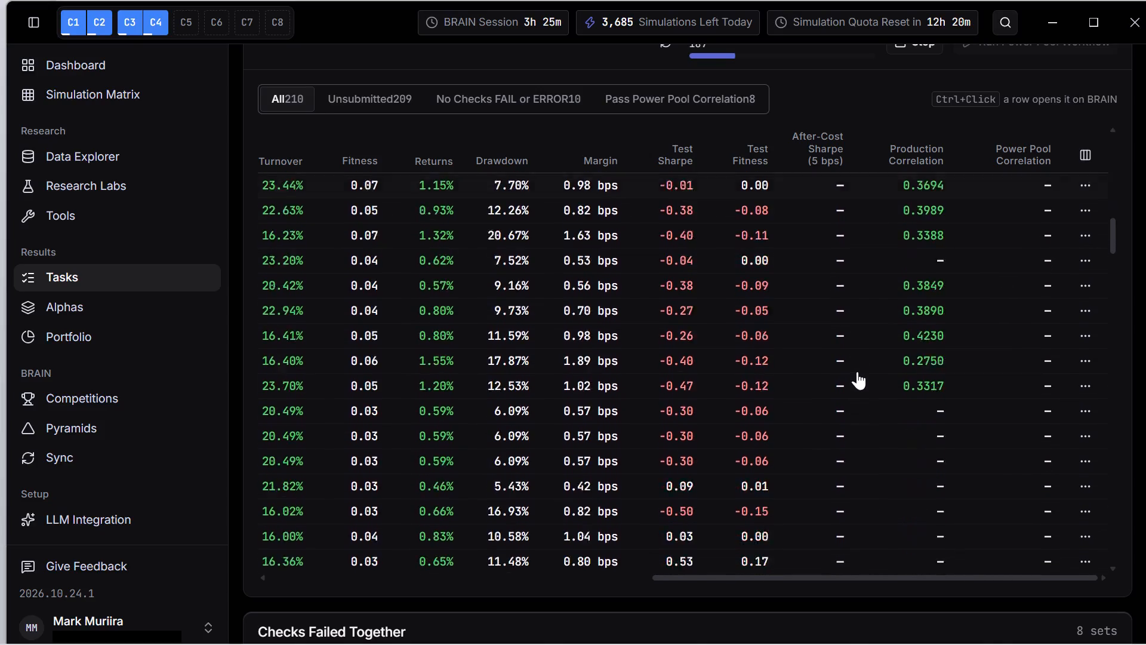
{"action": "scroll", "coordinate": [857, 371], "scroll_direction": "down", "scroll_amount": 5}
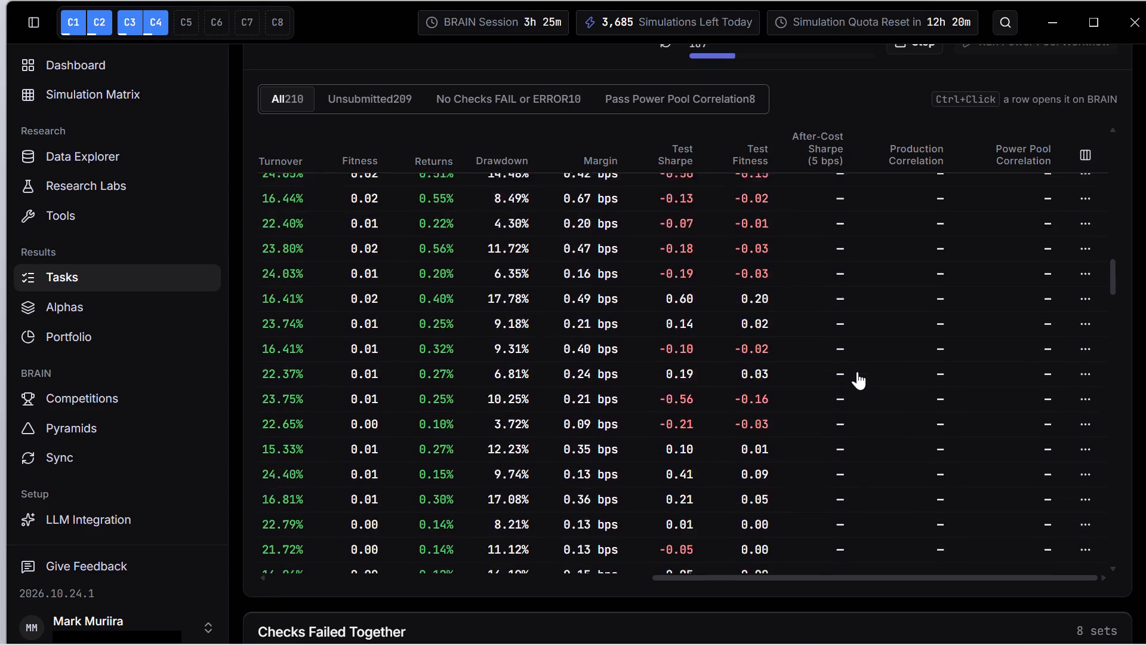
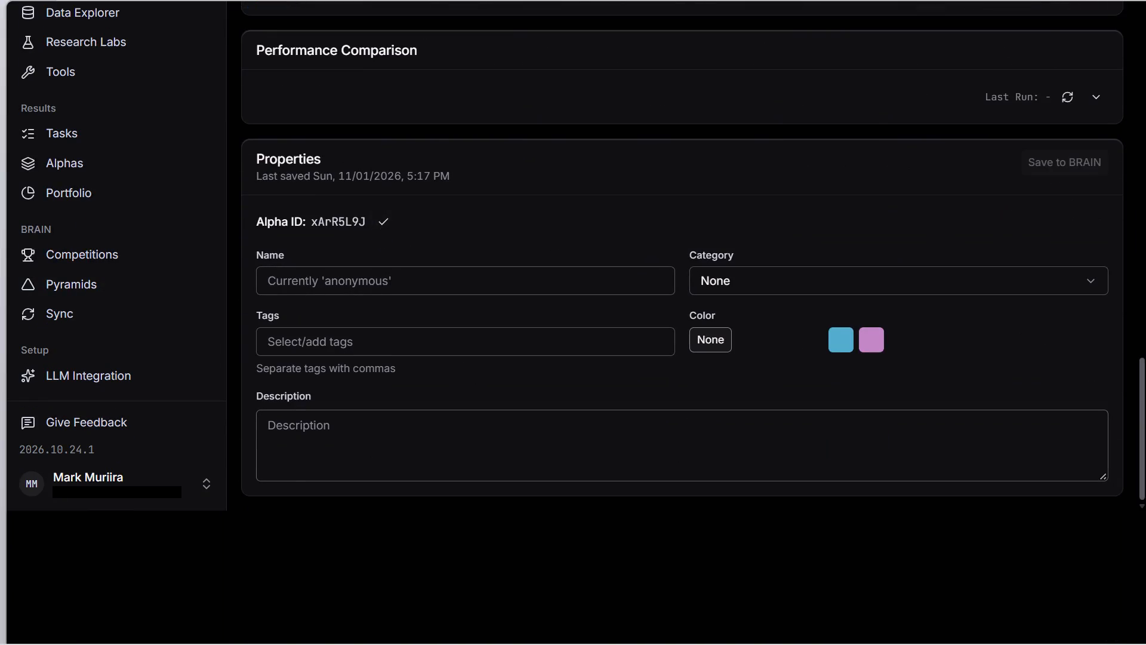
Compare alpha xArR5L9J's IS Summary aggregates across the IS, test and train periods, along with its yearly figures.
{"action": "scroll", "coordinate": [1145, 404], "scroll_direction": "up", "scroll_amount": 17}
{"action": "scroll", "coordinate": [1085, 431], "scroll_direction": "down", "scroll_amount": 6}
{"action": "scroll", "coordinate": [1084, 454], "scroll_direction": "up", "scroll_amount": 2}
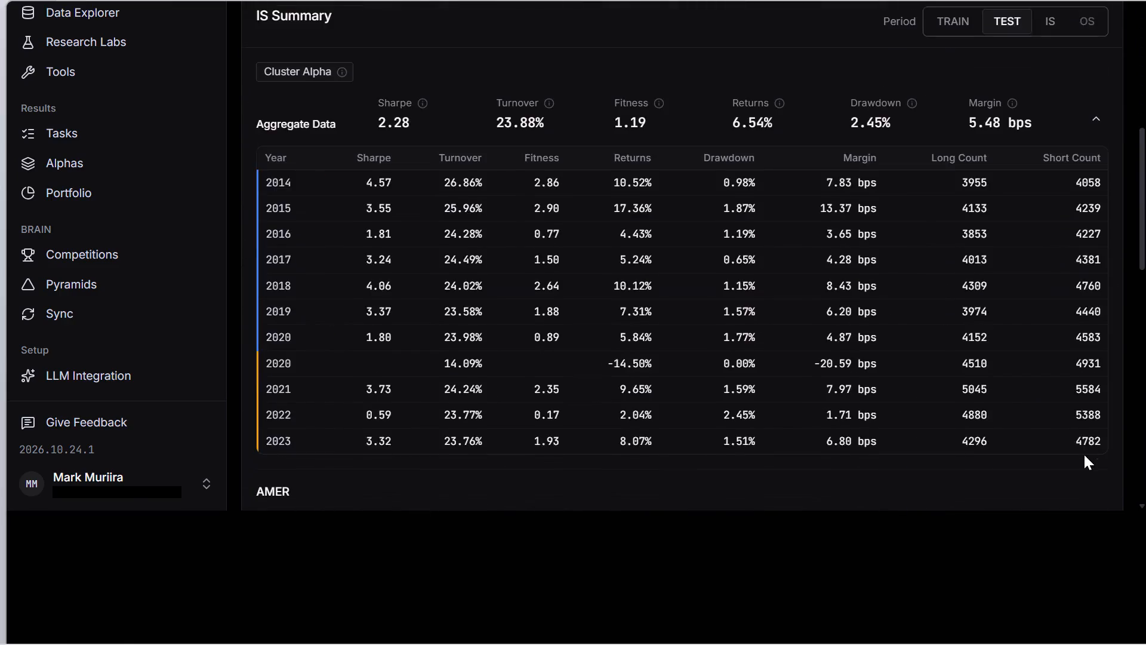
{"action": "scroll", "coordinate": [1084, 454], "scroll_direction": "up", "scroll_amount": 2}
{"action": "scroll", "coordinate": [1084, 454], "scroll_direction": "down", "scroll_amount": 2}
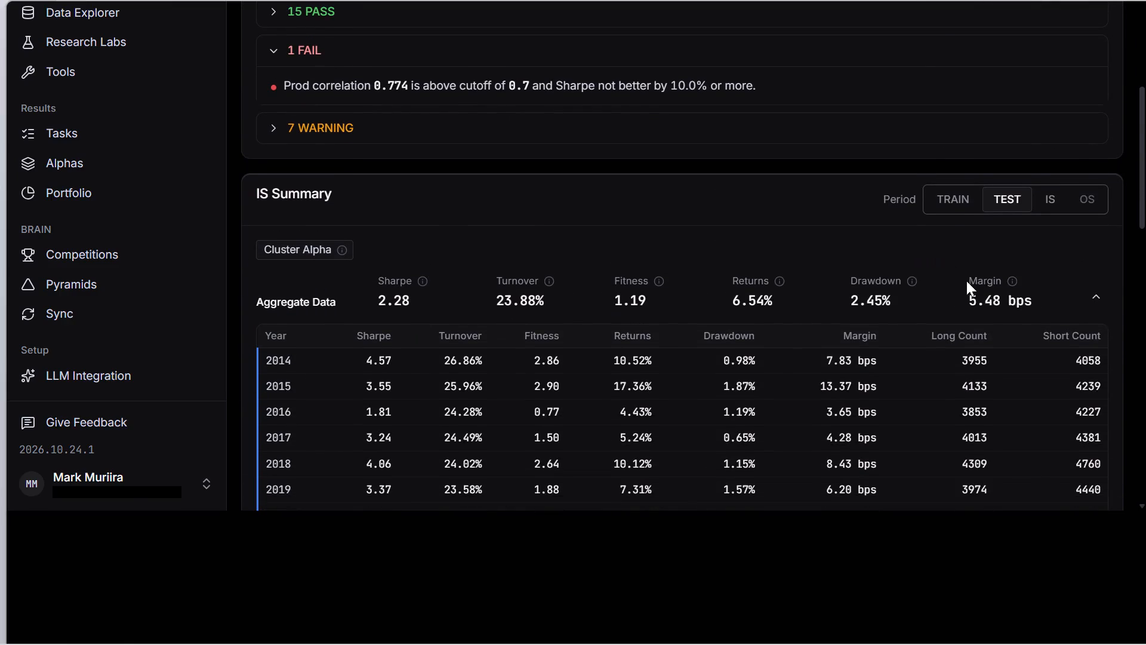
{"action": "left_click", "coordinate": [1043, 192]}
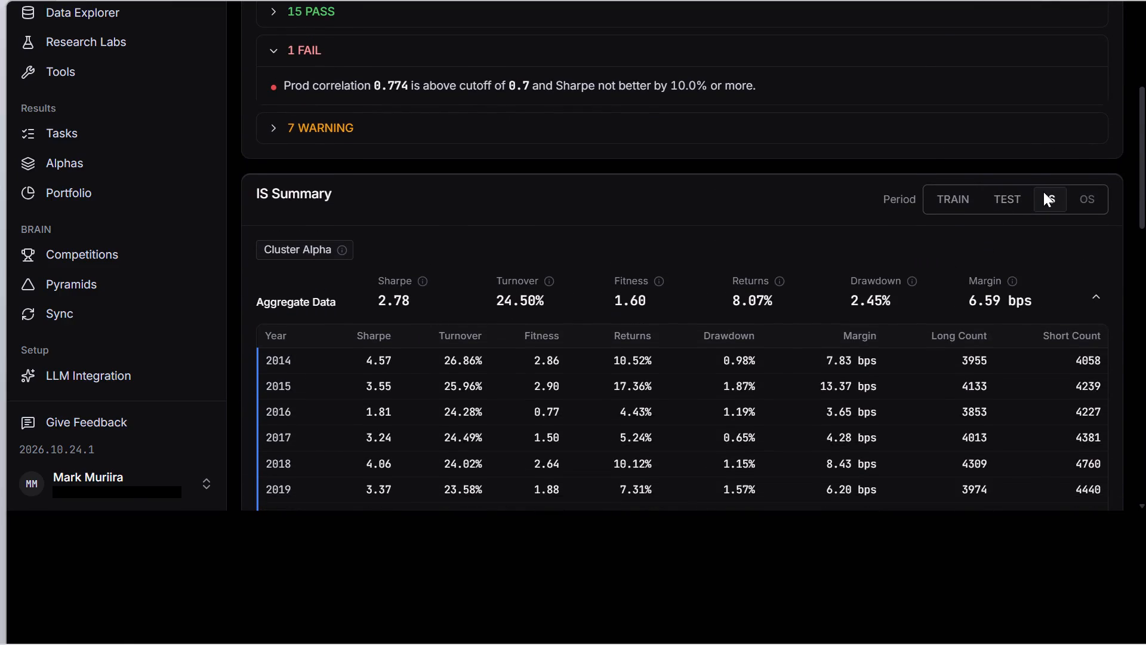
{"action": "left_click", "coordinate": [1052, 201]}
{"action": "left_click", "coordinate": [1001, 207]}
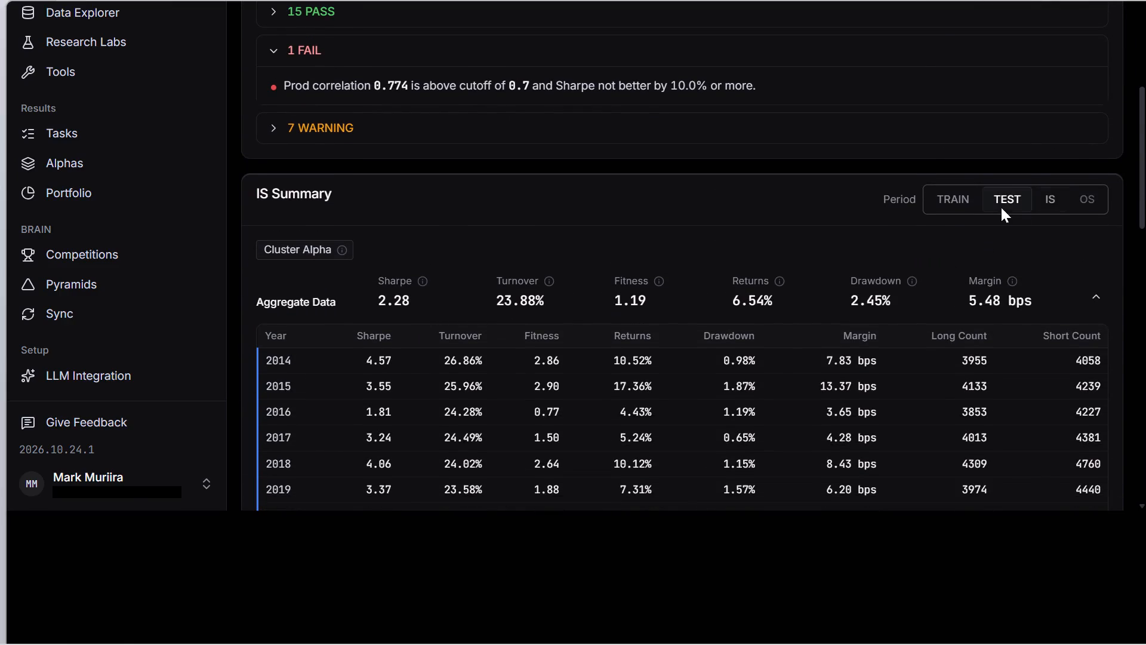
{"action": "left_click", "coordinate": [947, 205]}
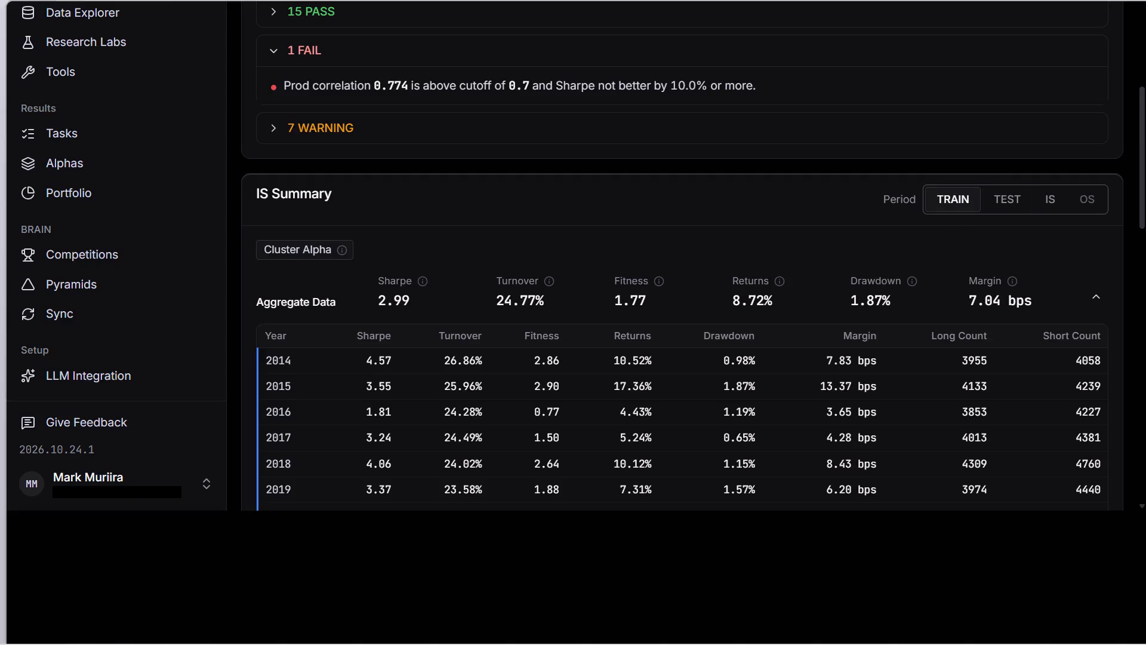
{"action": "scroll", "coordinate": [450, 365], "scroll_direction": "up", "scroll_amount": 9}
{"action": "scroll", "coordinate": [144, 395], "scroll_direction": "up", "scroll_amount": 6}
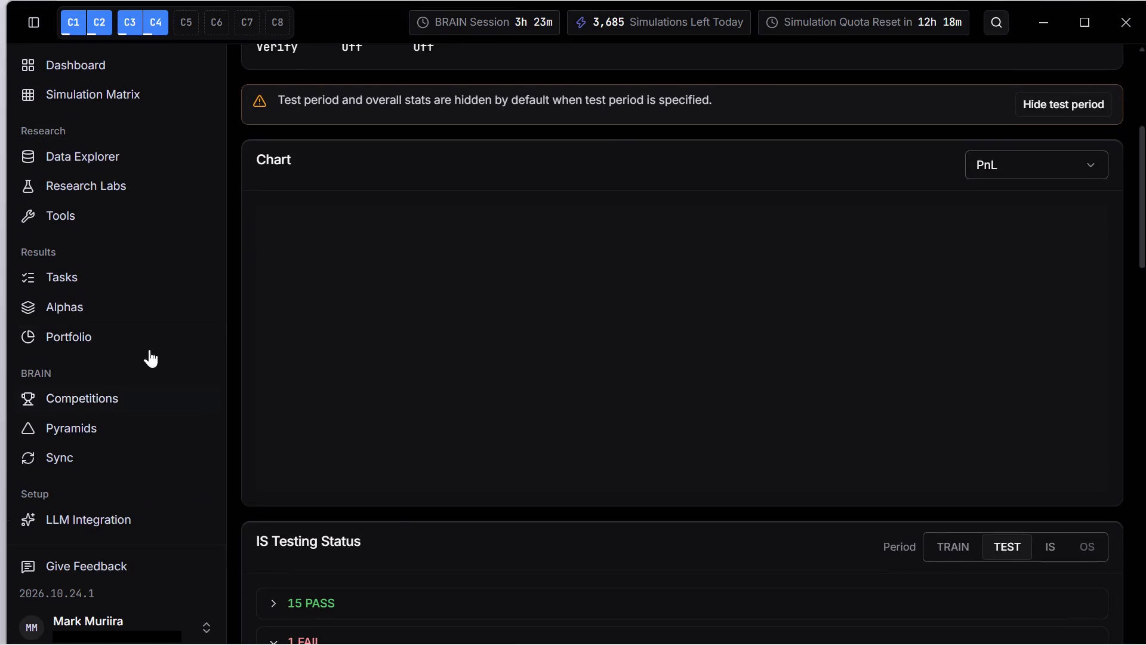
{"action": "scroll", "coordinate": [415, 540], "scroll_direction": "down", "scroll_amount": 7}
{"action": "scroll", "coordinate": [241, 514], "scroll_direction": "down", "scroll_amount": 6}
{"action": "scroll", "coordinate": [255, 528], "scroll_direction": "up", "scroll_amount": 6}
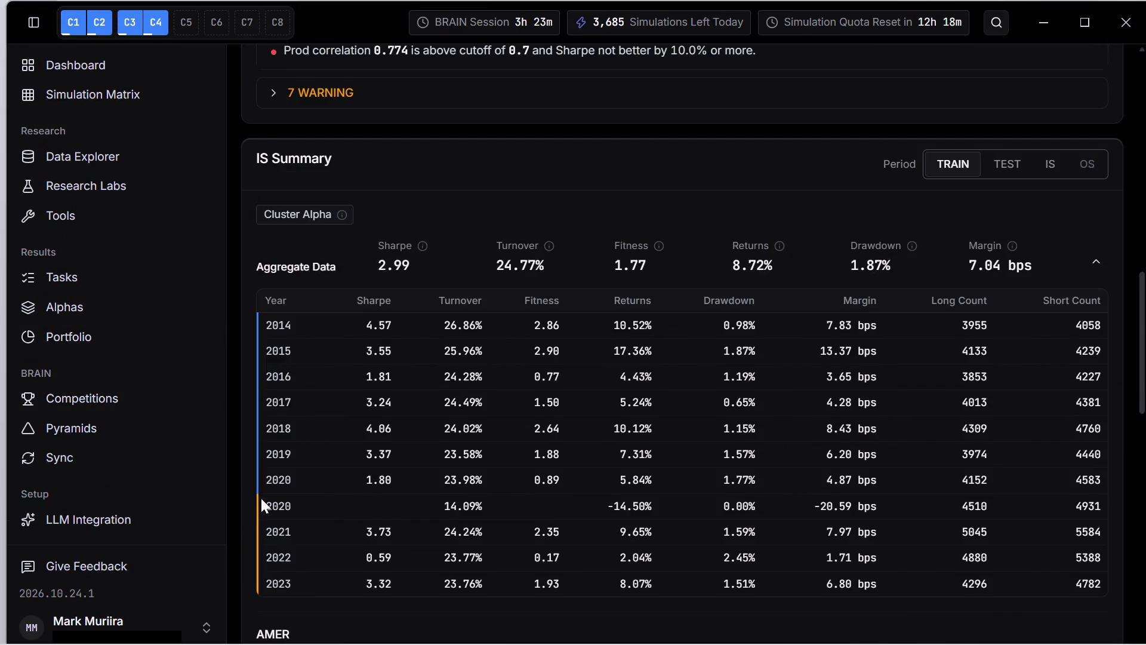
Copy the ID of alpha xArR5L9J and analyse that alpha in the Correlation Breaker.
{"action": "scroll", "coordinate": [261, 497], "scroll_direction": "down", "scroll_amount": 12}
{"action": "scroll", "coordinate": [264, 535], "scroll_direction": "up", "scroll_amount": 1}
{"action": "scroll", "coordinate": [264, 535], "scroll_direction": "down", "scroll_amount": 1}
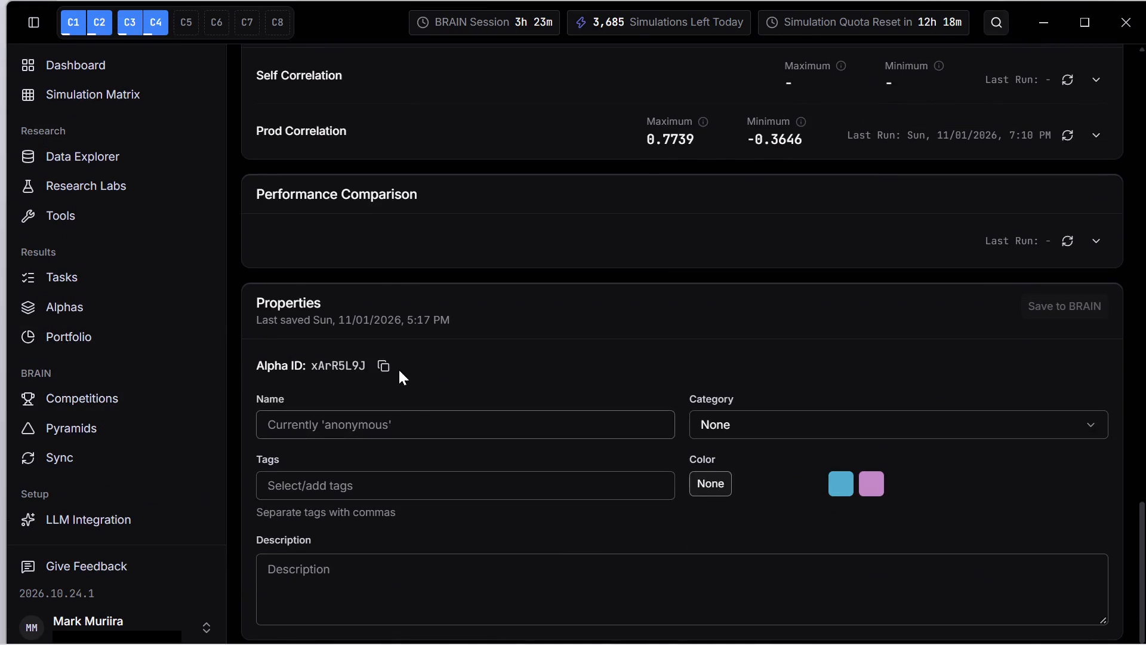
{"action": "left_click", "coordinate": [389, 365]}
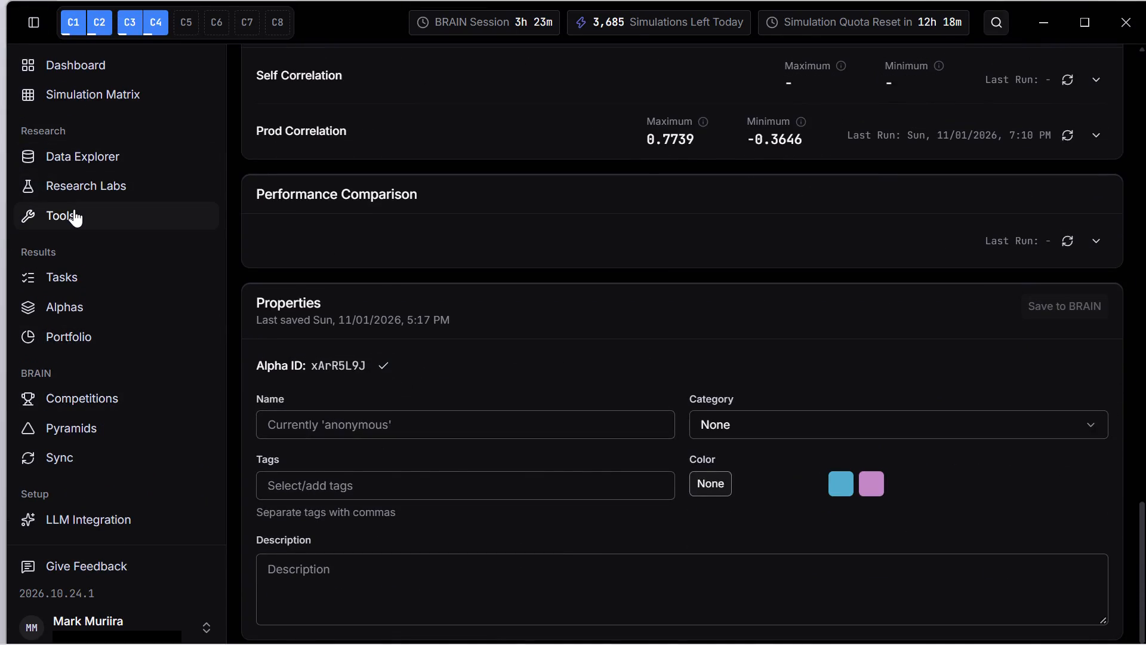
{"action": "left_click", "coordinate": [74, 209]}
{"action": "left_click", "coordinate": [731, 177]}
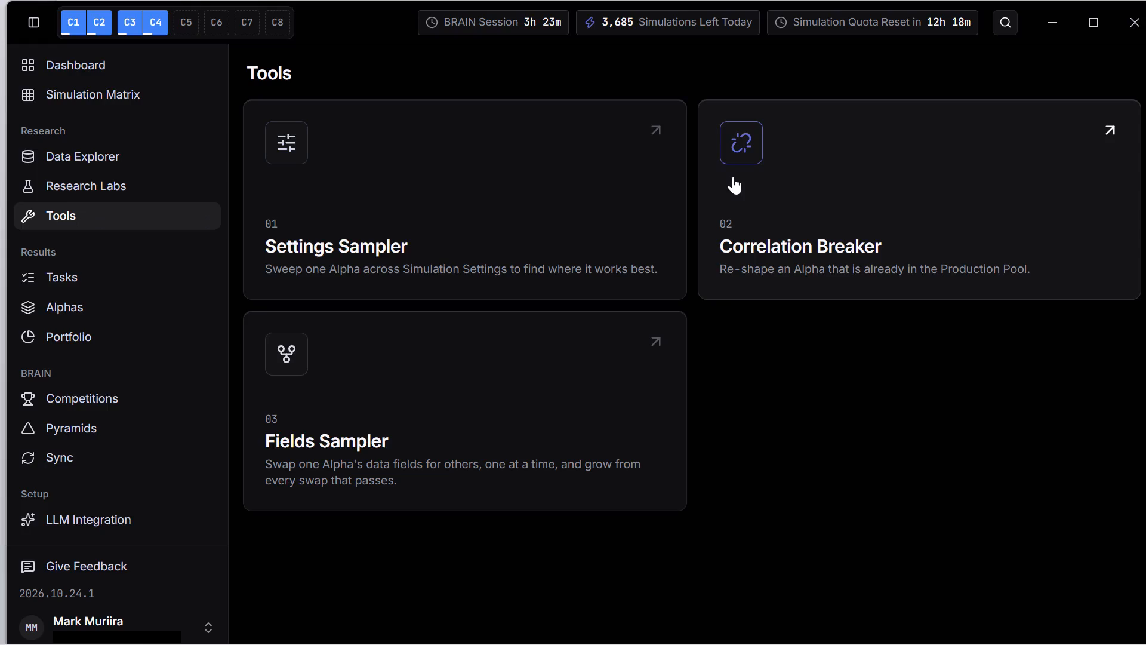
{"action": "left_click", "coordinate": [810, 182]}
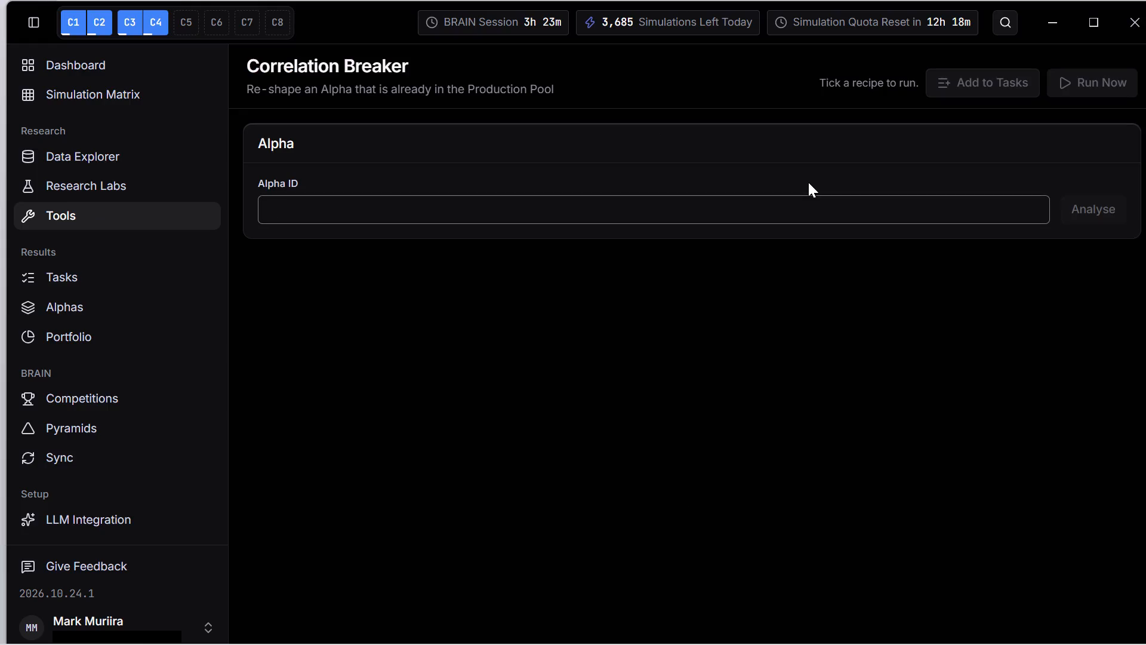
{"action": "left_click", "coordinate": [313, 210]}
{"action": "right_click", "coordinate": [313, 210]}
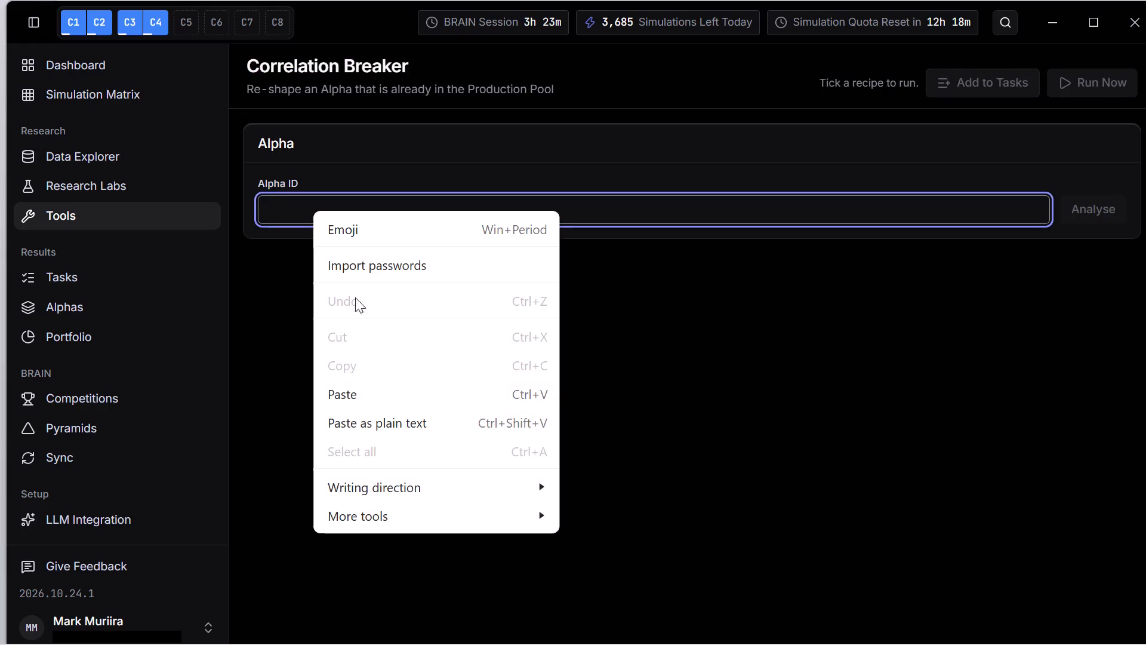
{"action": "left_click", "coordinate": [353, 386]}
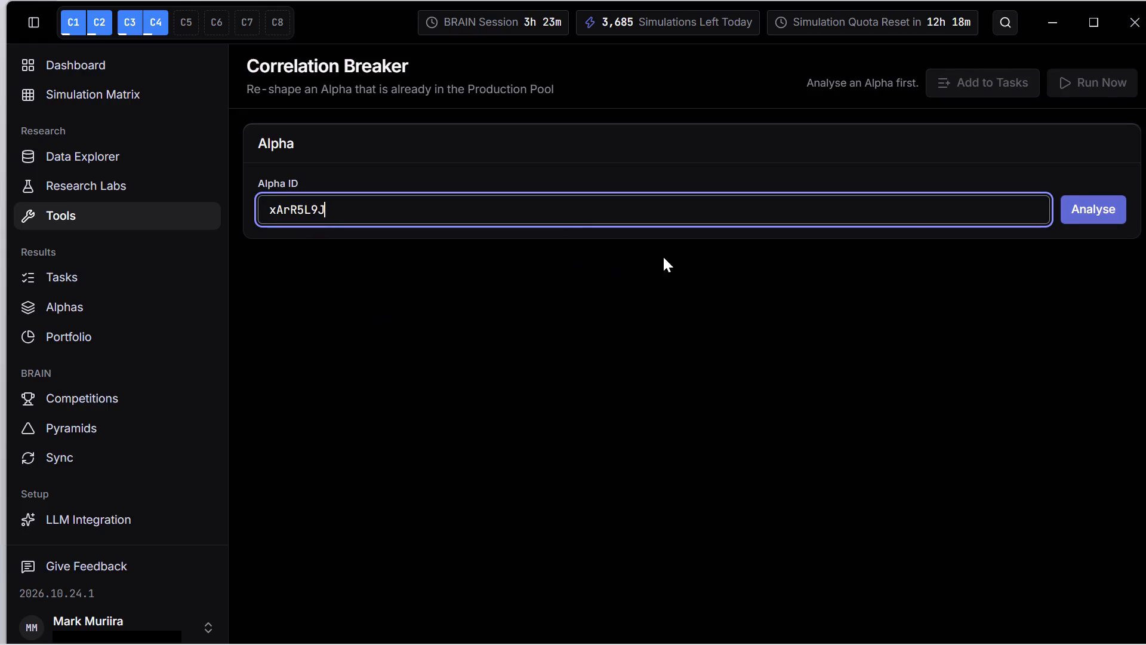
{"action": "left_click", "coordinate": [1075, 203]}
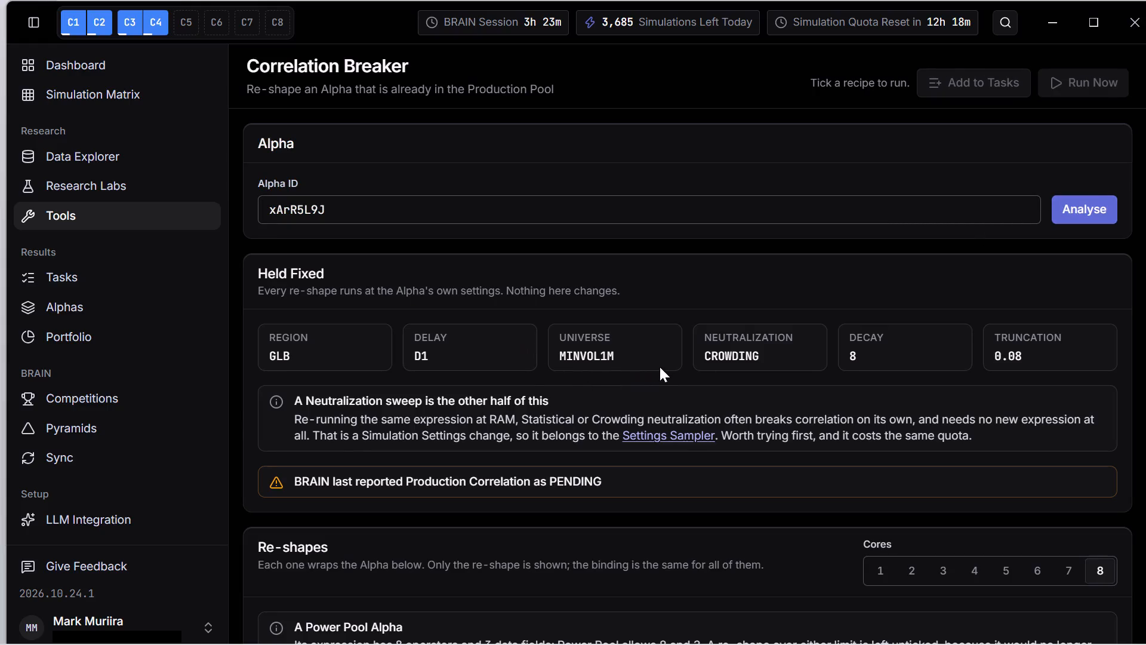
Select the "Keep what returns do not explain" re-shape for the alpha and run it immediately.
{"action": "scroll", "coordinate": [540, 310], "scroll_direction": "down", "scroll_amount": 2}
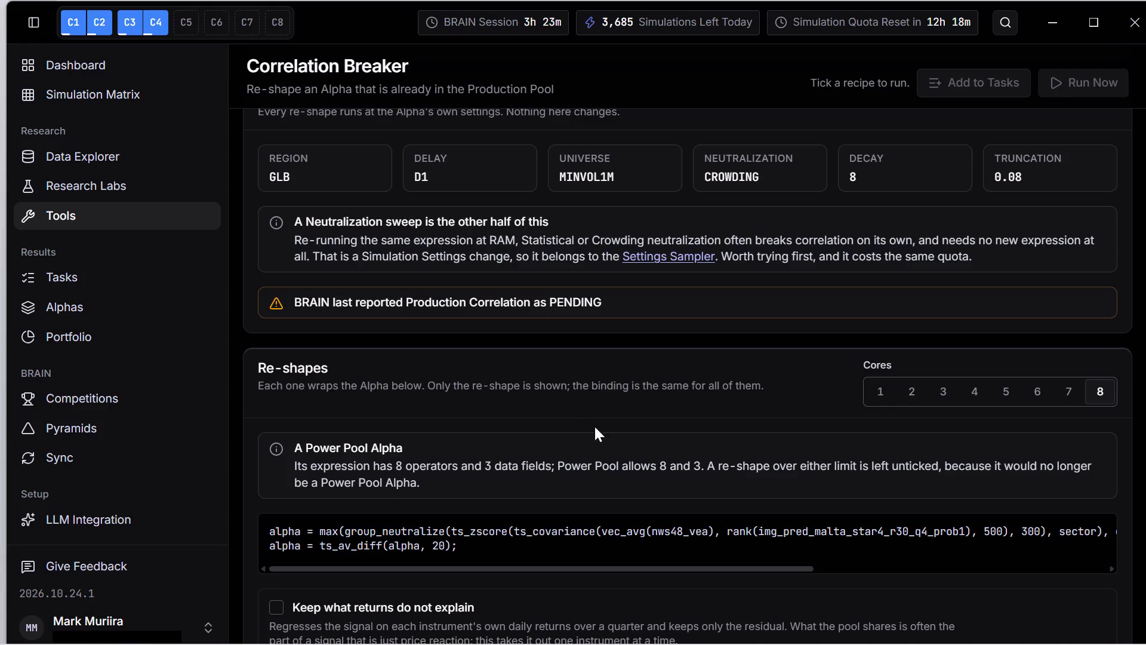
{"action": "scroll", "coordinate": [620, 473], "scroll_direction": "down", "scroll_amount": 3}
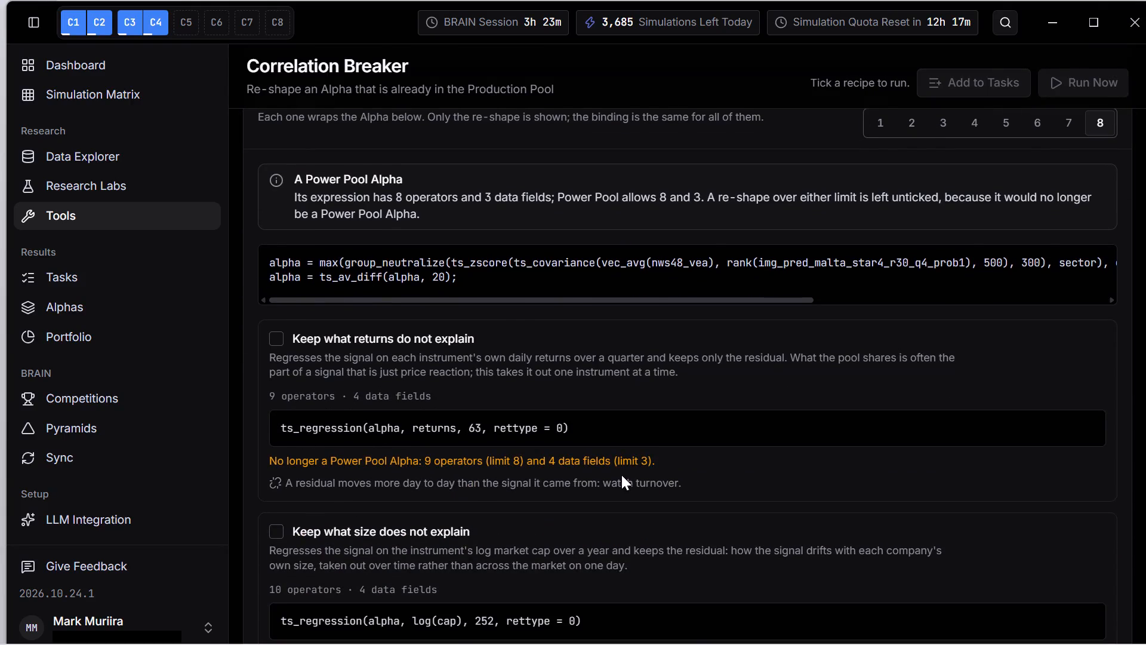
{"action": "scroll", "coordinate": [621, 475], "scroll_direction": "up", "scroll_amount": 2}
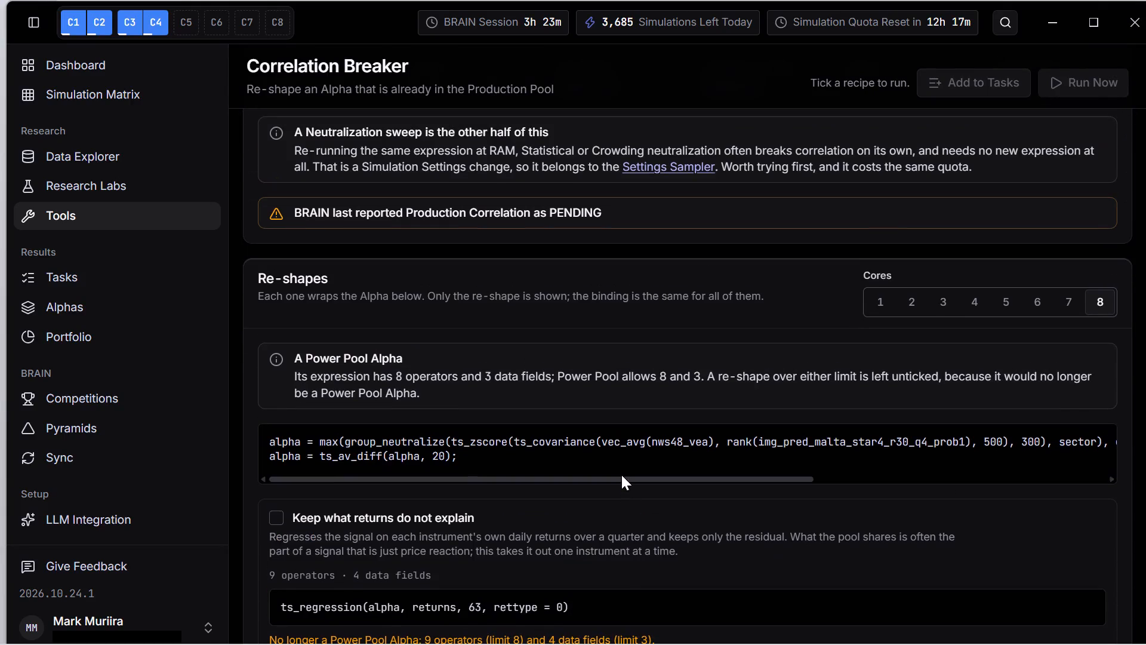
{"action": "scroll", "coordinate": [507, 497], "scroll_direction": "down", "scroll_amount": 1}
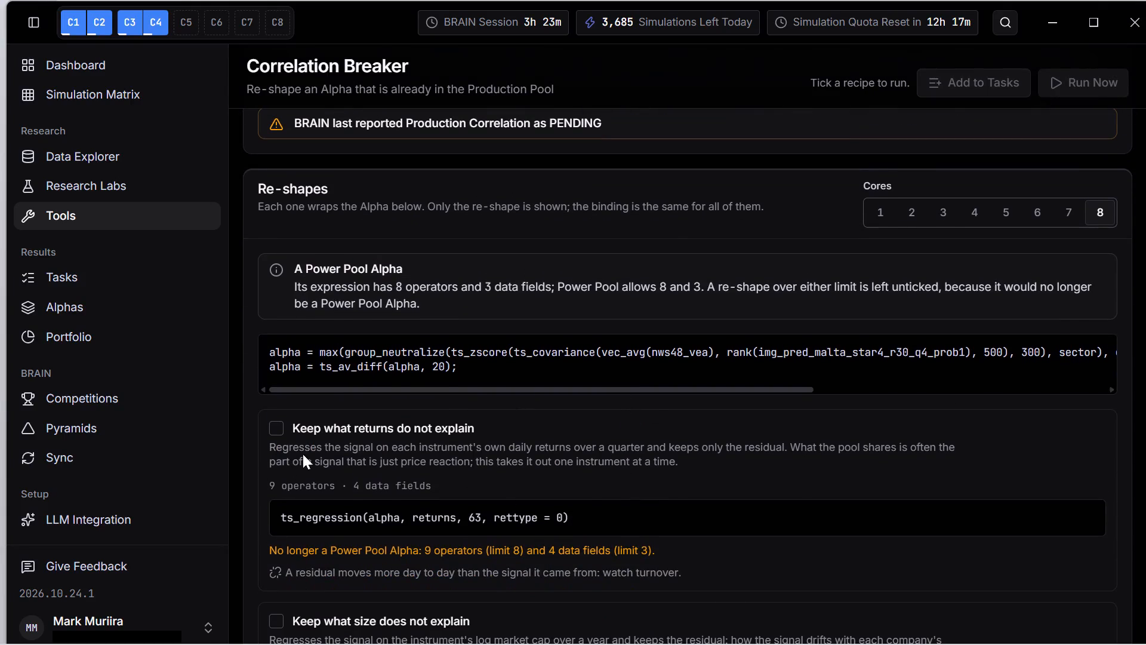
{"action": "left_click", "coordinate": [273, 424]}
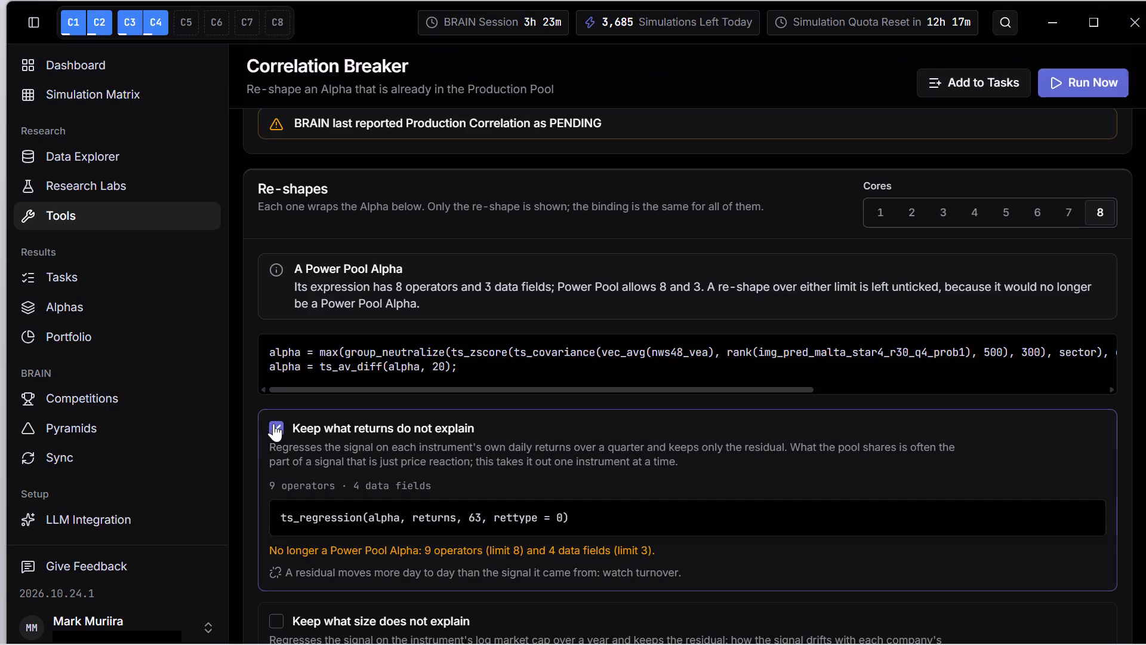
{"action": "left_click", "coordinate": [1055, 87]}
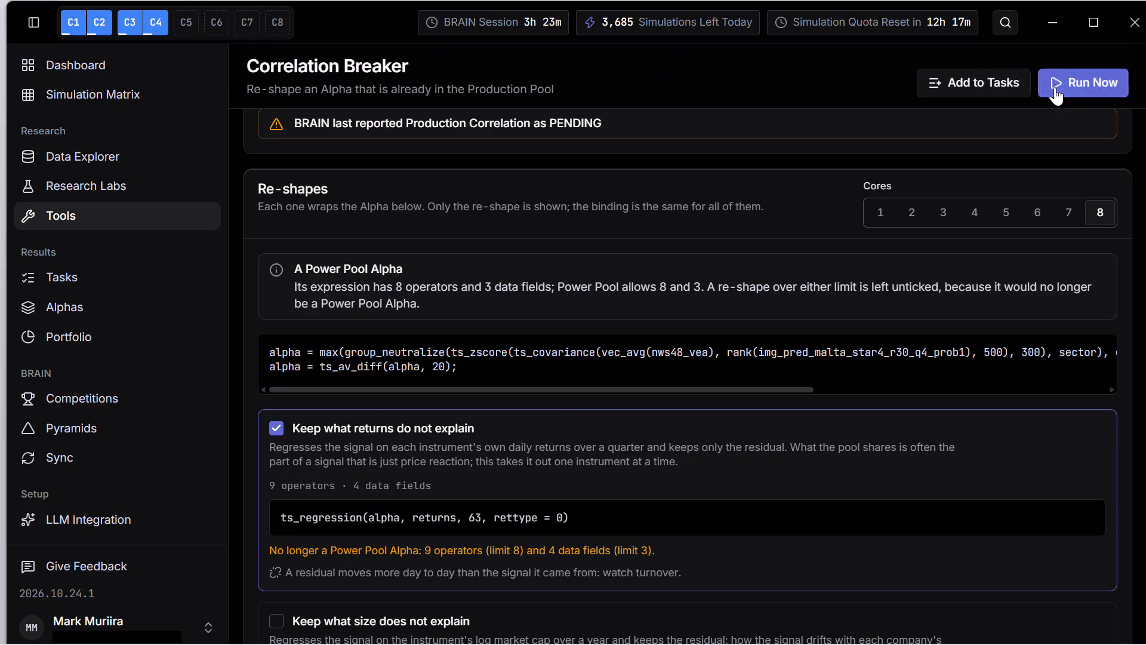
Reduce the waiting Correlation Breaker task to 2 cores in the task list and save the change.
{"action": "left_click", "coordinate": [58, 278]}
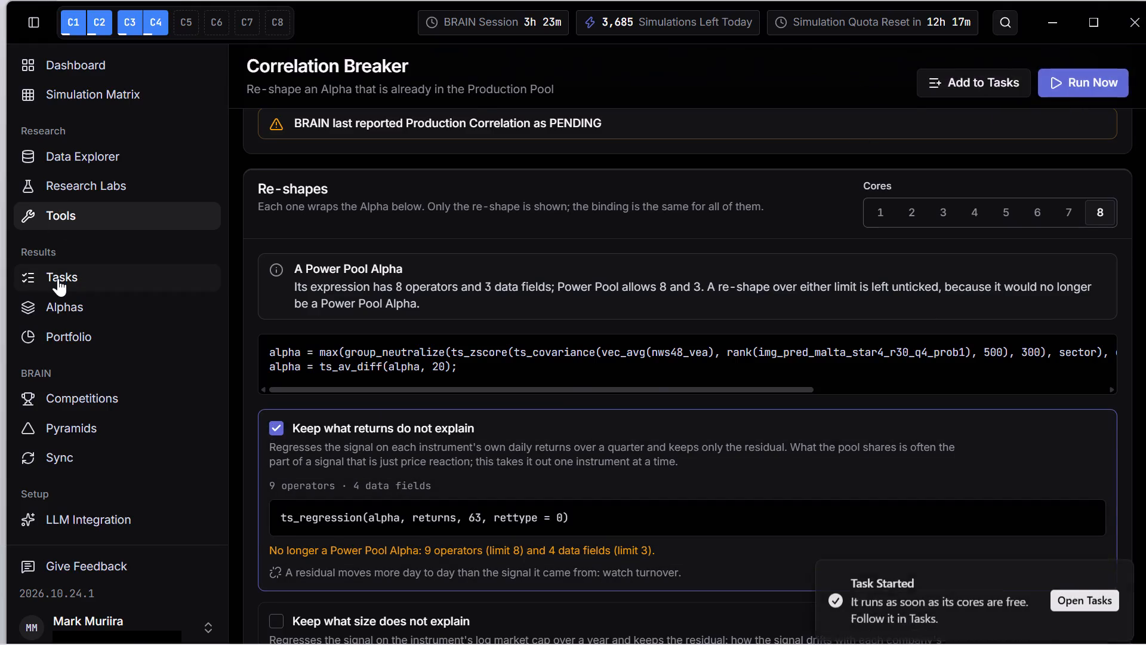
{"action": "scroll", "coordinate": [809, 281], "scroll_direction": "up", "scroll_amount": 4}
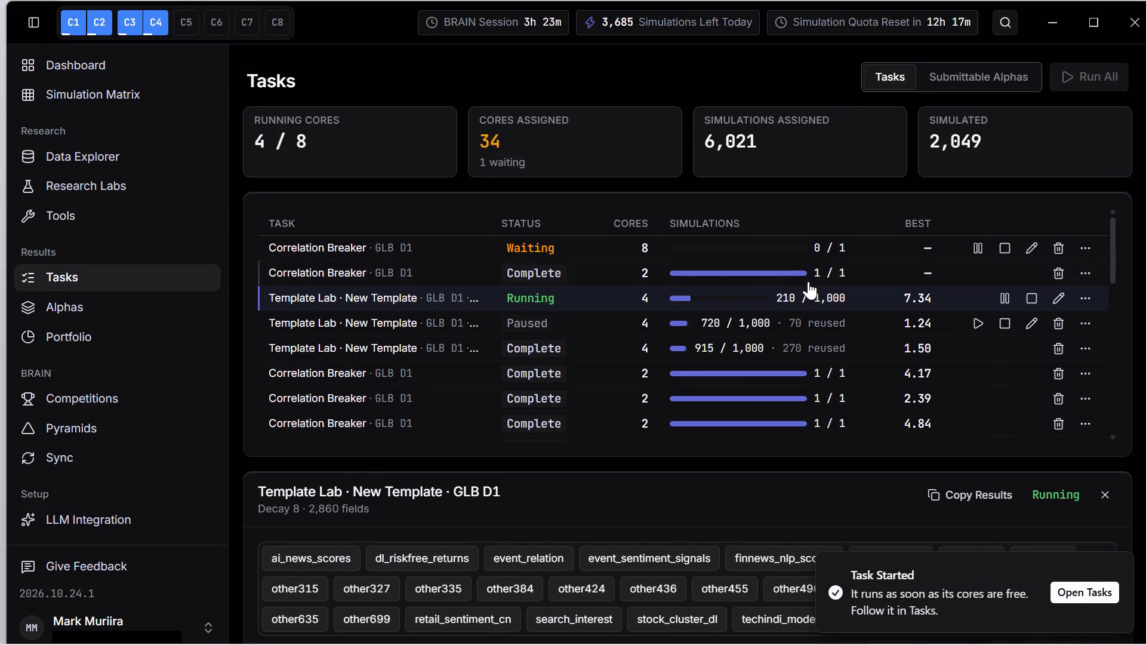
{"action": "left_click", "coordinate": [1037, 245]}
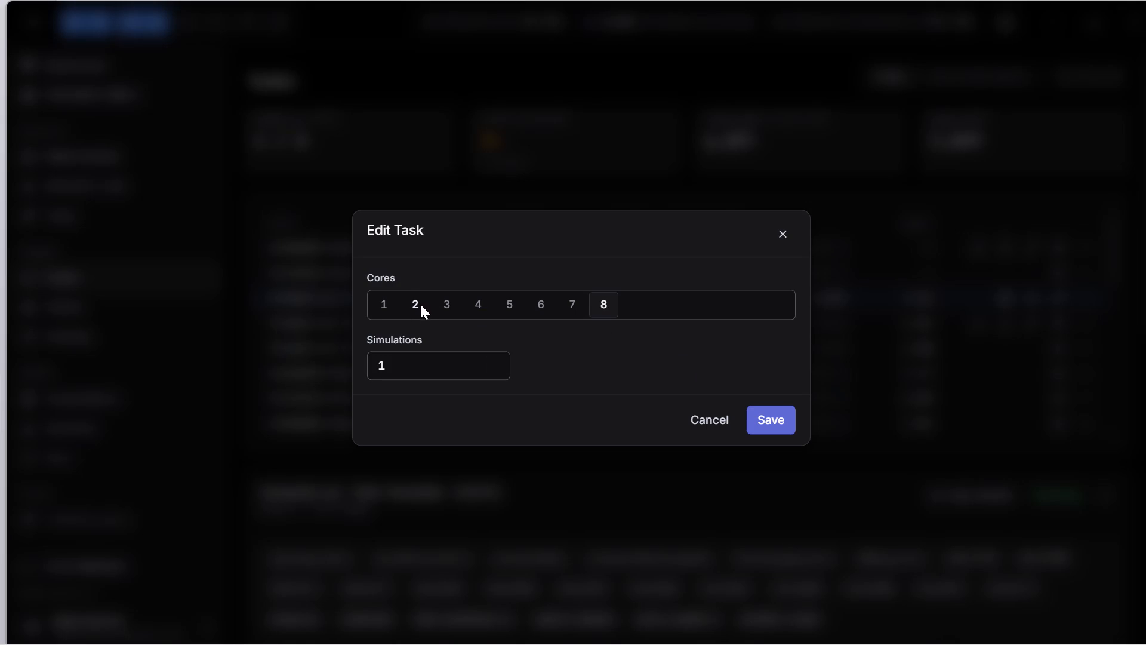
{"action": "left_click", "coordinate": [417, 308]}
{"action": "left_click", "coordinate": [771, 417]}
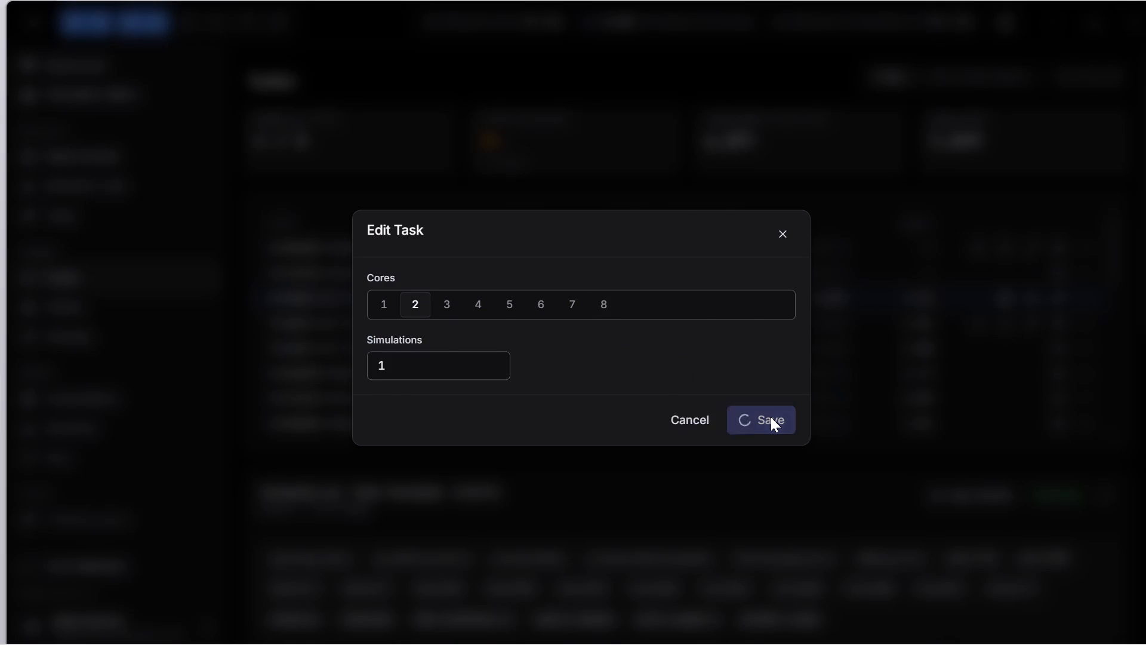
Delete the completed Correlation Breaker task that has no best score, directly below the running one.
{"action": "scroll", "coordinate": [760, 367], "scroll_direction": "up", "scroll_amount": 5}
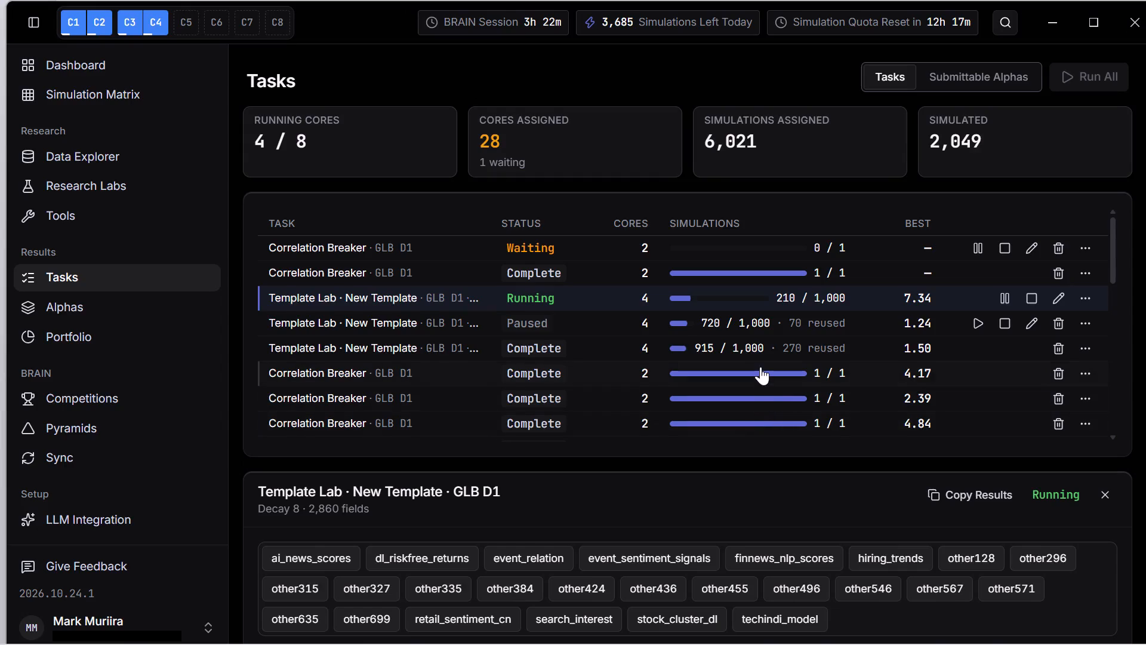
{"action": "scroll", "coordinate": [760, 367], "scroll_direction": "down", "scroll_amount": 4}
{"action": "scroll", "coordinate": [760, 367], "scroll_direction": "up", "scroll_amount": 10}
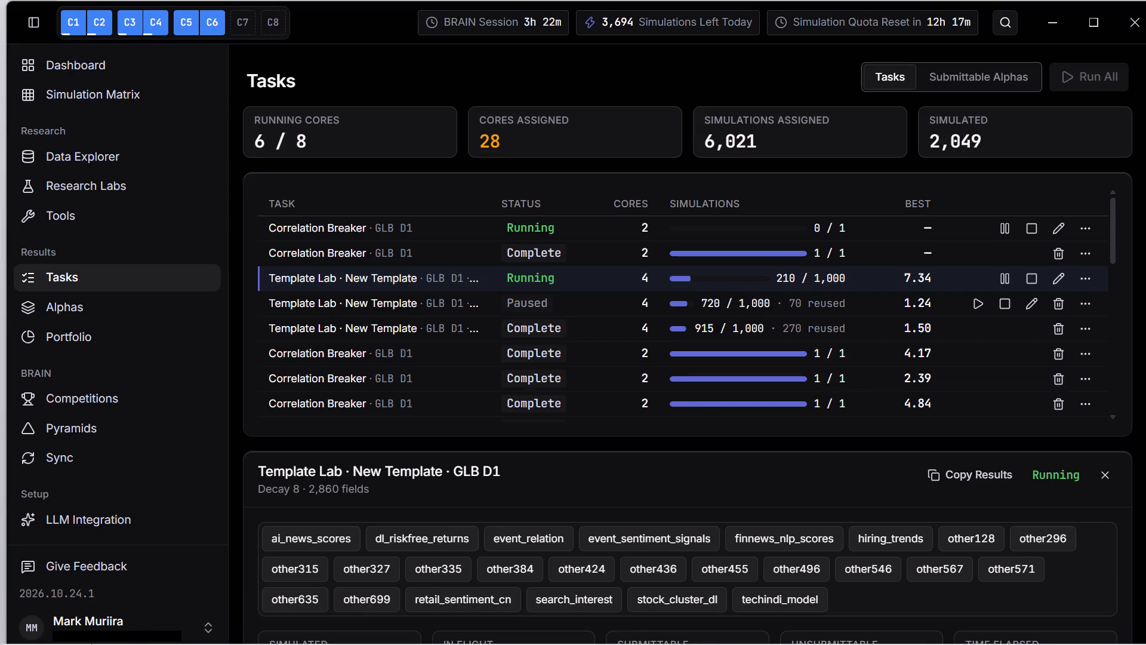
{"action": "scroll", "coordinate": [795, 392], "scroll_direction": "up", "scroll_amount": 6}
{"action": "left_click", "coordinate": [1061, 251]}
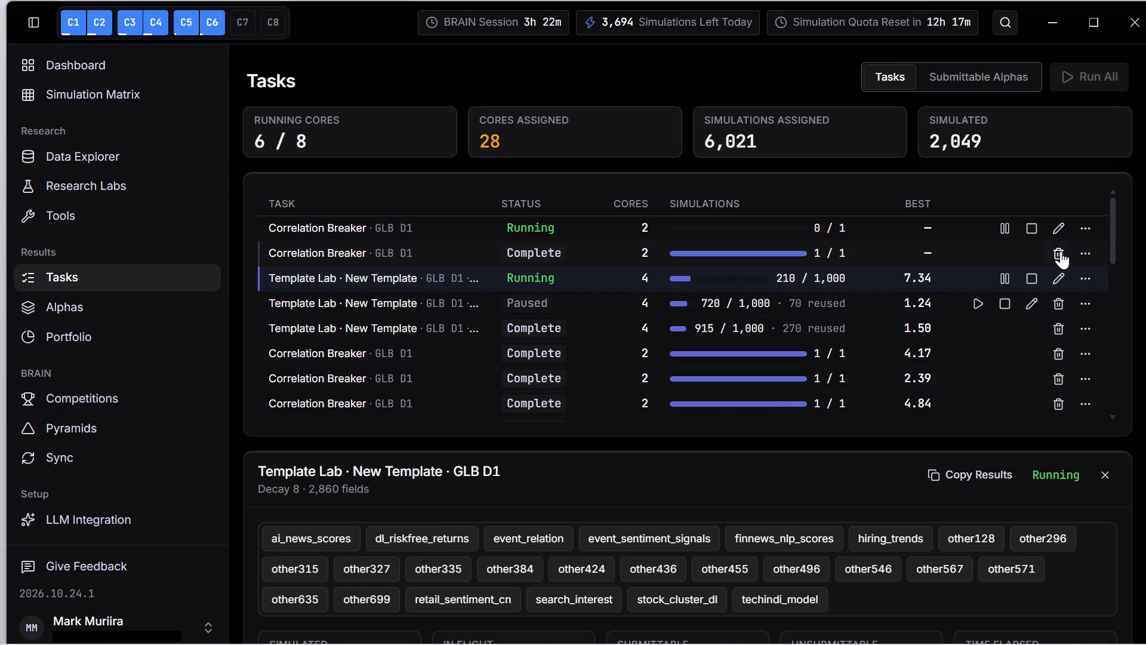
{"action": "left_click", "coordinate": [768, 380]}
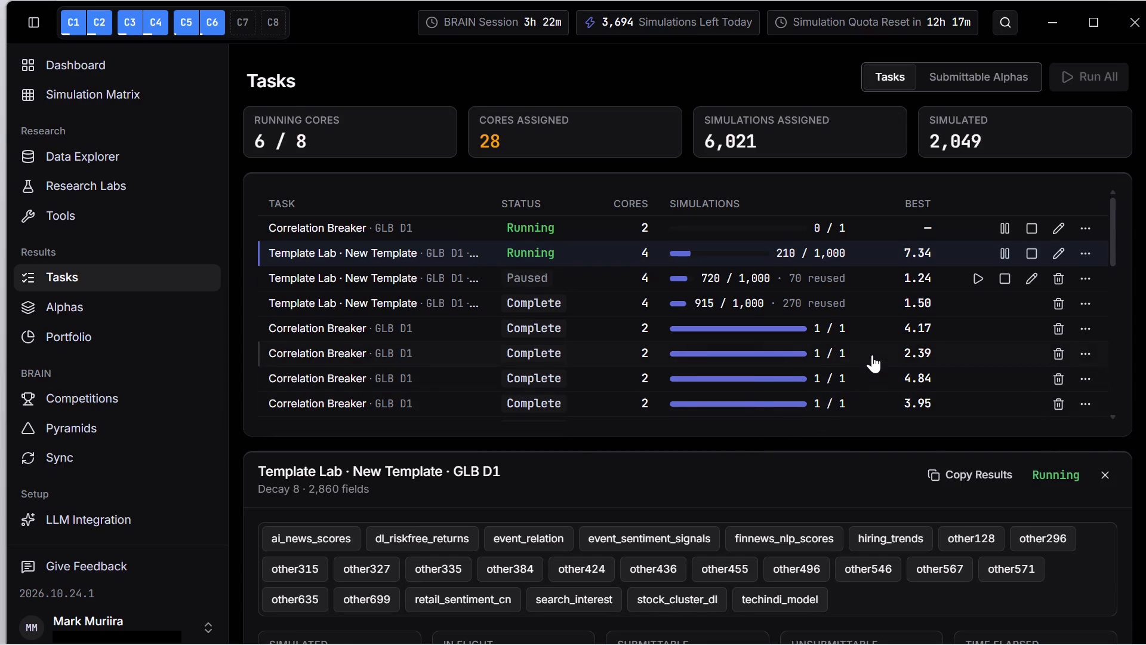
Open the details of the last paused GLB D1 Template Lab task, the one with 1,000 / 1,000 simulations.
{"action": "scroll", "coordinate": [871, 364], "scroll_direction": "down", "scroll_amount": 11}
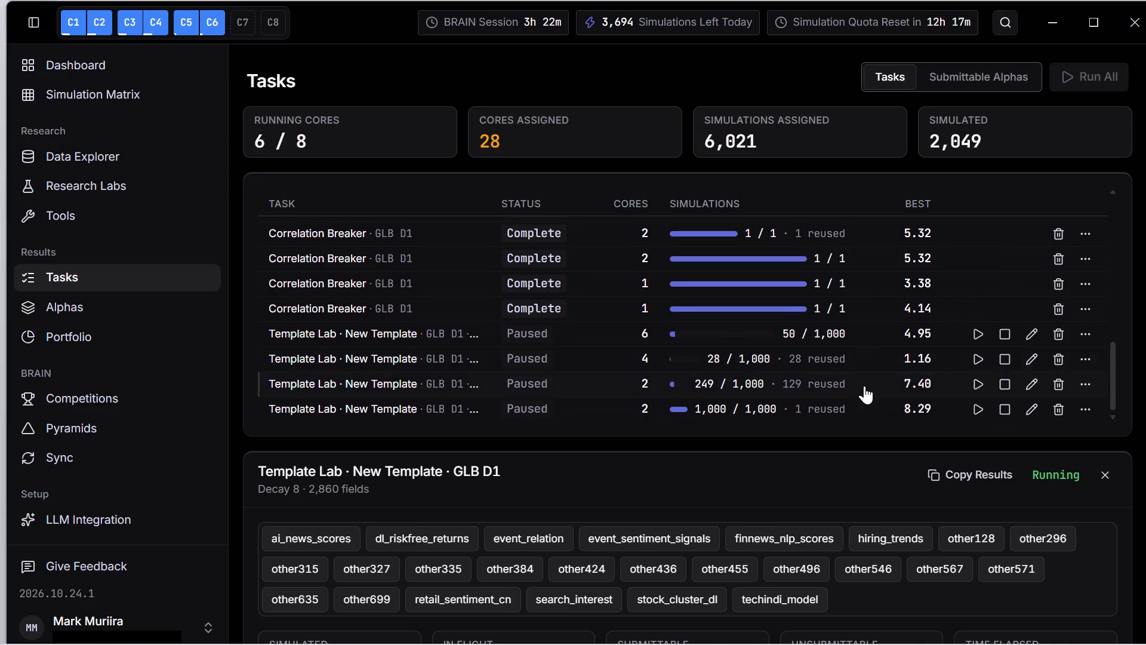
{"action": "left_click", "coordinate": [759, 412]}
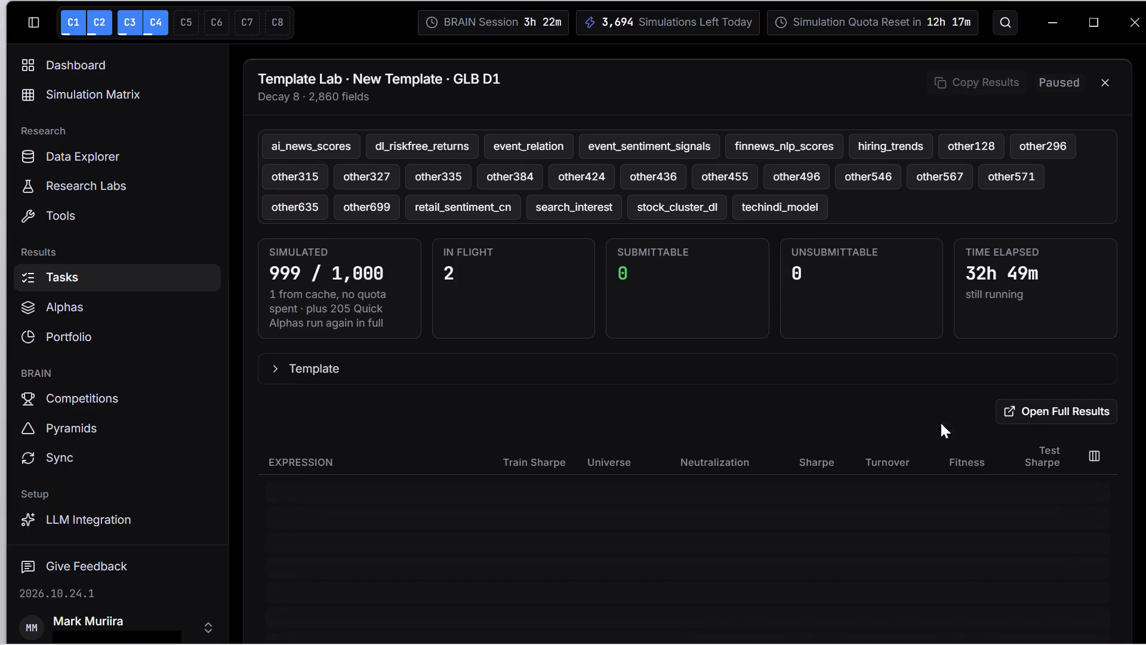
Examine the Template Lab task's datasets, simulation summary and the top rows of its results table.
{"action": "scroll", "coordinate": [850, 386], "scroll_direction": "up", "scroll_amount": 7}
{"action": "scroll", "coordinate": [850, 386], "scroll_direction": "down", "scroll_amount": 9}
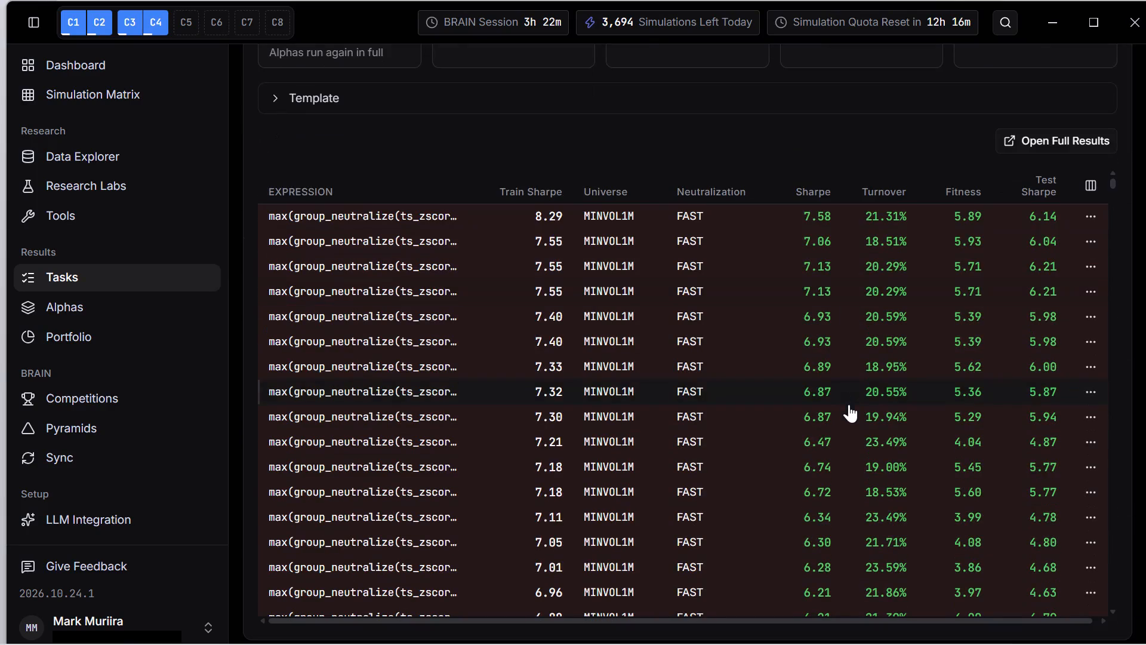
{"action": "scroll", "coordinate": [839, 429], "scroll_direction": "up", "scroll_amount": 4}
{"action": "scroll", "coordinate": [841, 428], "scroll_direction": "down", "scroll_amount": 6}
{"action": "scroll", "coordinate": [842, 426], "scroll_direction": "up", "scroll_amount": 2}
{"action": "scroll", "coordinate": [857, 408], "scroll_direction": "down", "scroll_amount": 1}
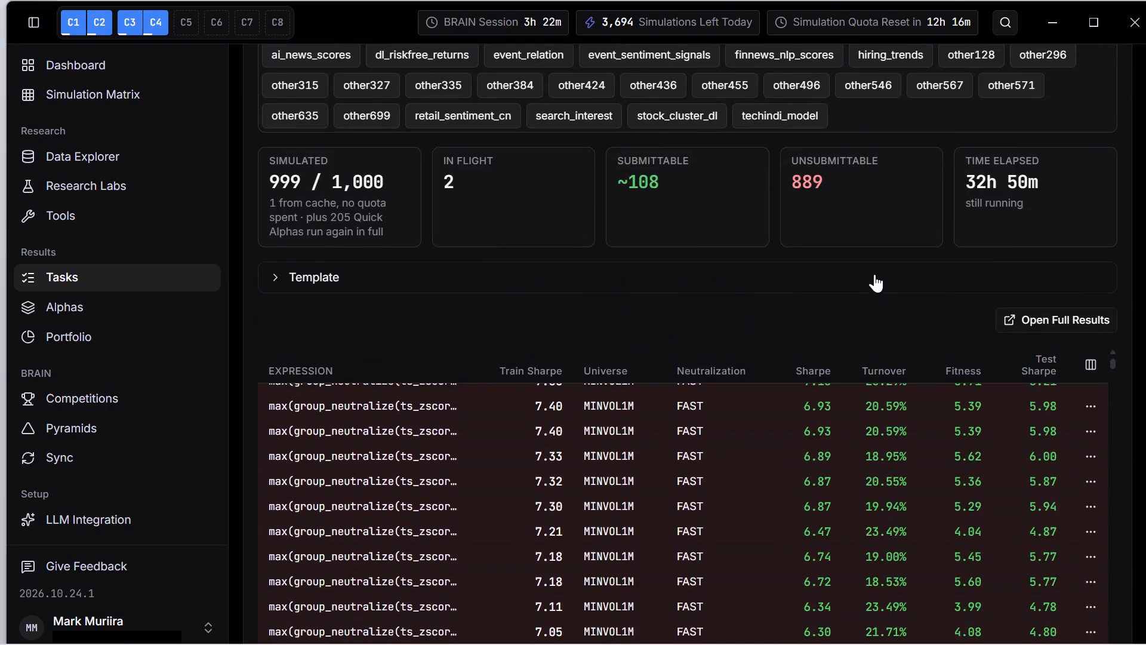
{"action": "scroll", "coordinate": [872, 266], "scroll_direction": "down", "scroll_amount": 3}
{"action": "scroll", "coordinate": [867, 389], "scroll_direction": "up", "scroll_amount": 7}
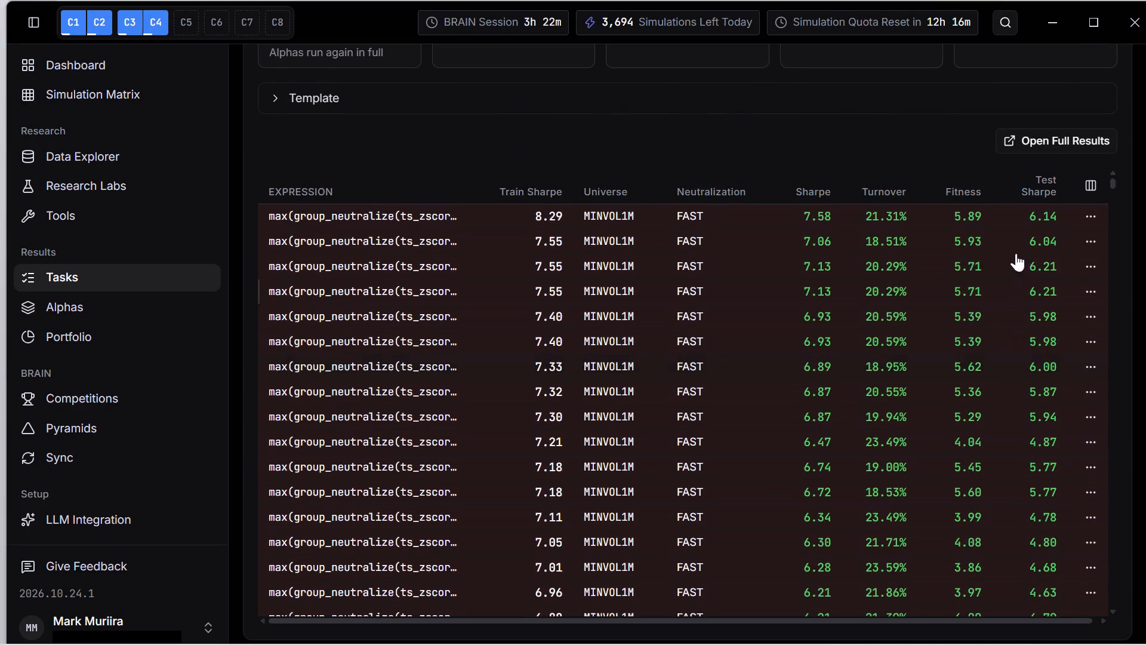
Open the full results of the GLB D1 template task and look over the Every Alpha table.
{"action": "left_click", "coordinate": [1047, 141]}
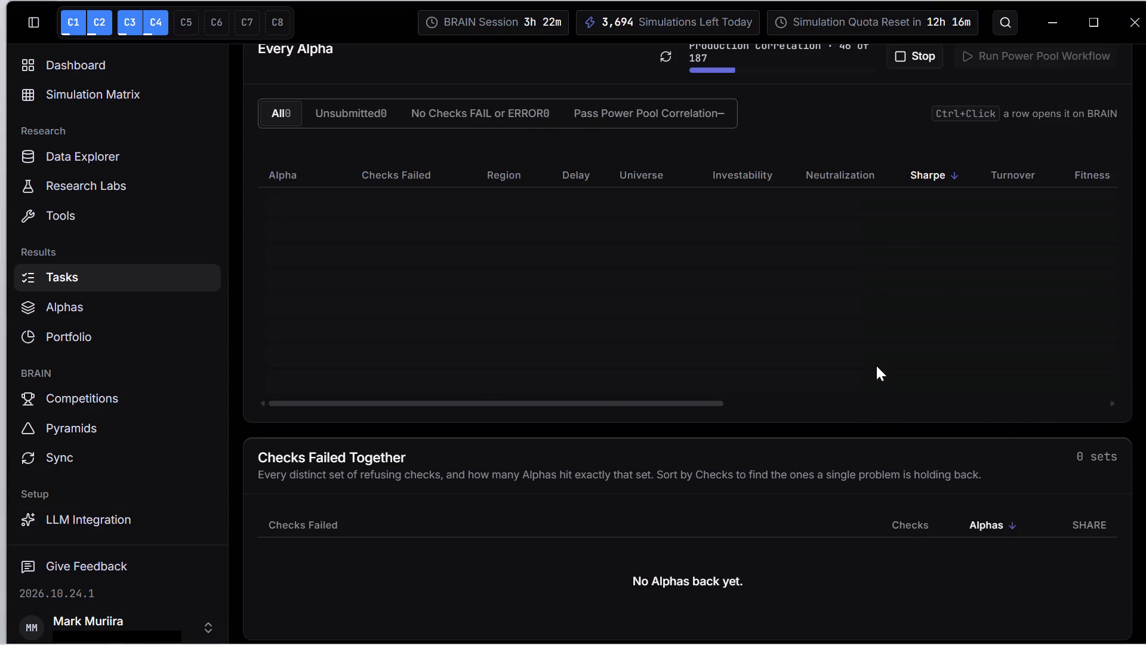
{"action": "scroll", "coordinate": [876, 365], "scroll_direction": "up", "scroll_amount": 11}
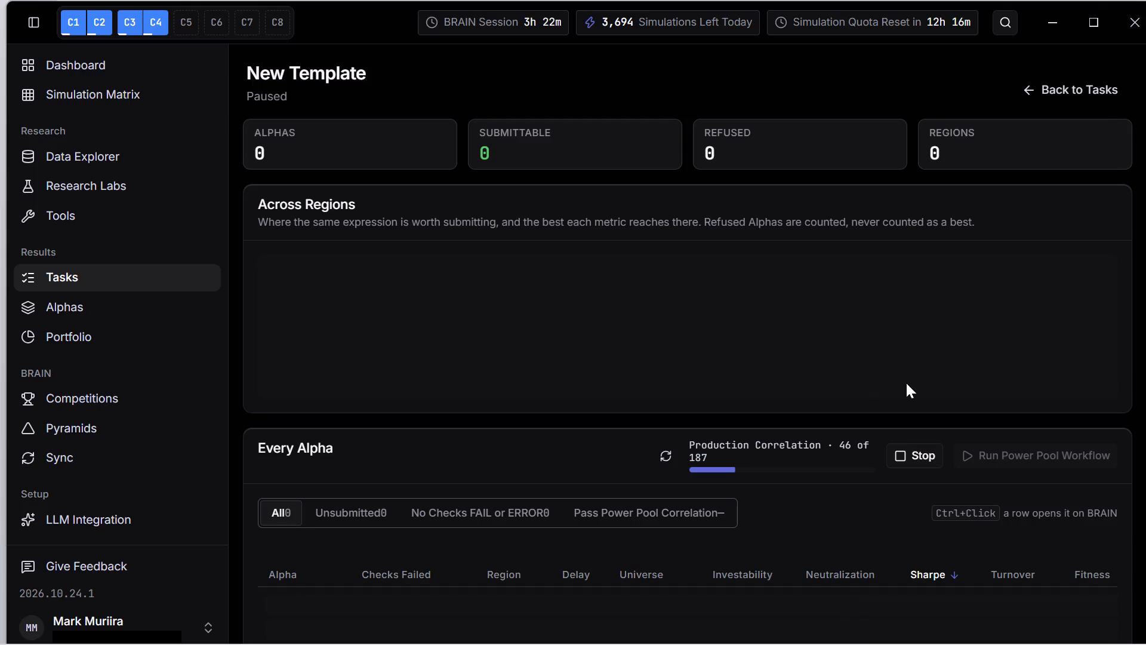
{"action": "scroll", "coordinate": [958, 451], "scroll_direction": "down", "scroll_amount": 5}
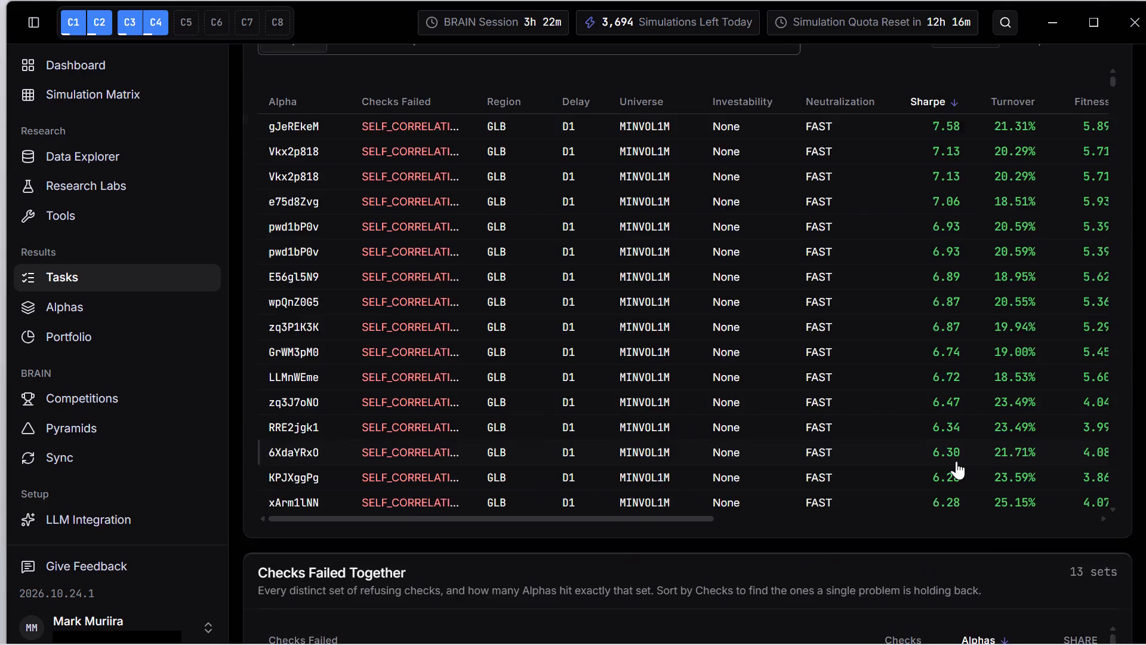
{"action": "scroll", "coordinate": [956, 461], "scroll_direction": "up", "scroll_amount": 5}
{"action": "scroll", "coordinate": [956, 461], "scroll_direction": "down", "scroll_amount": 3}
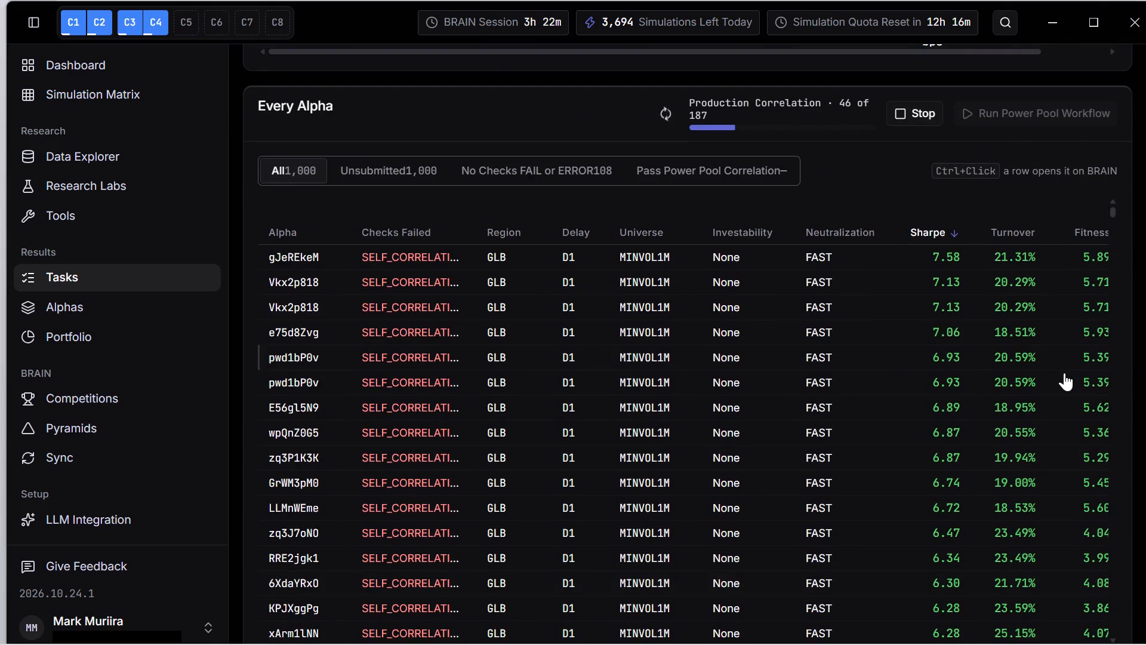
Open alpha qMLnEMYP, which lists no failed checks, and review its PnL curve, settings and submission checks.
{"action": "scroll", "coordinate": [1064, 373], "scroll_direction": "down", "scroll_amount": 4}
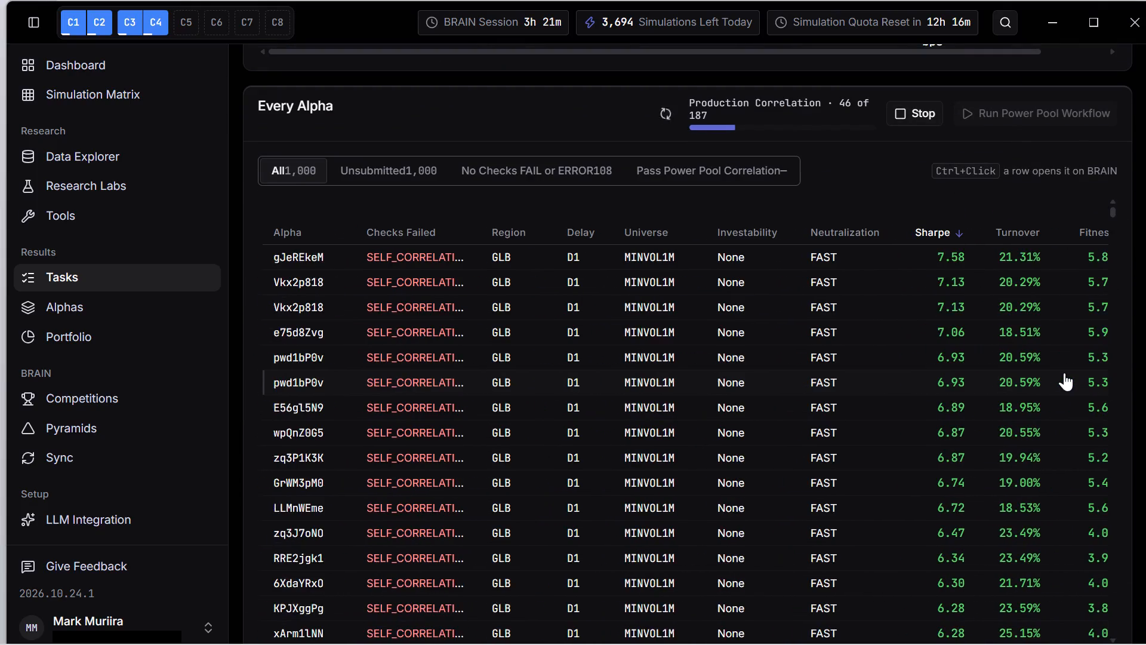
{"action": "scroll", "coordinate": [1064, 373], "scroll_direction": "down", "scroll_amount": 6}
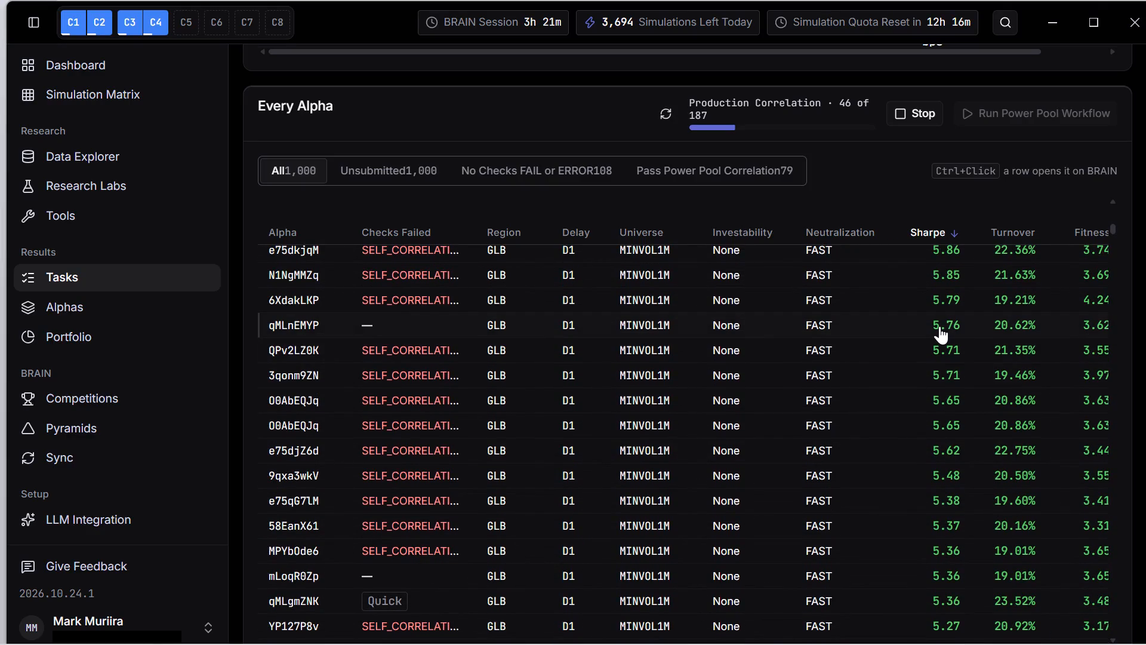
{"action": "left_click", "coordinate": [939, 326]}
{"action": "scroll", "coordinate": [738, 463], "scroll_direction": "down", "scroll_amount": 4}
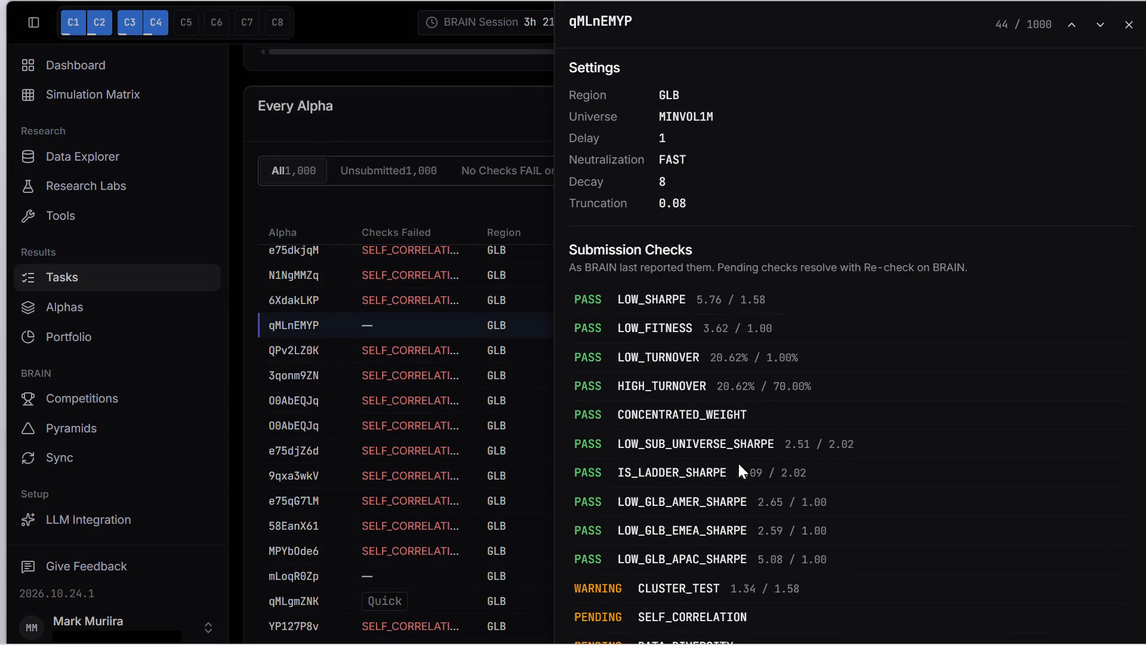
{"action": "scroll", "coordinate": [738, 463], "scroll_direction": "down", "scroll_amount": 2}
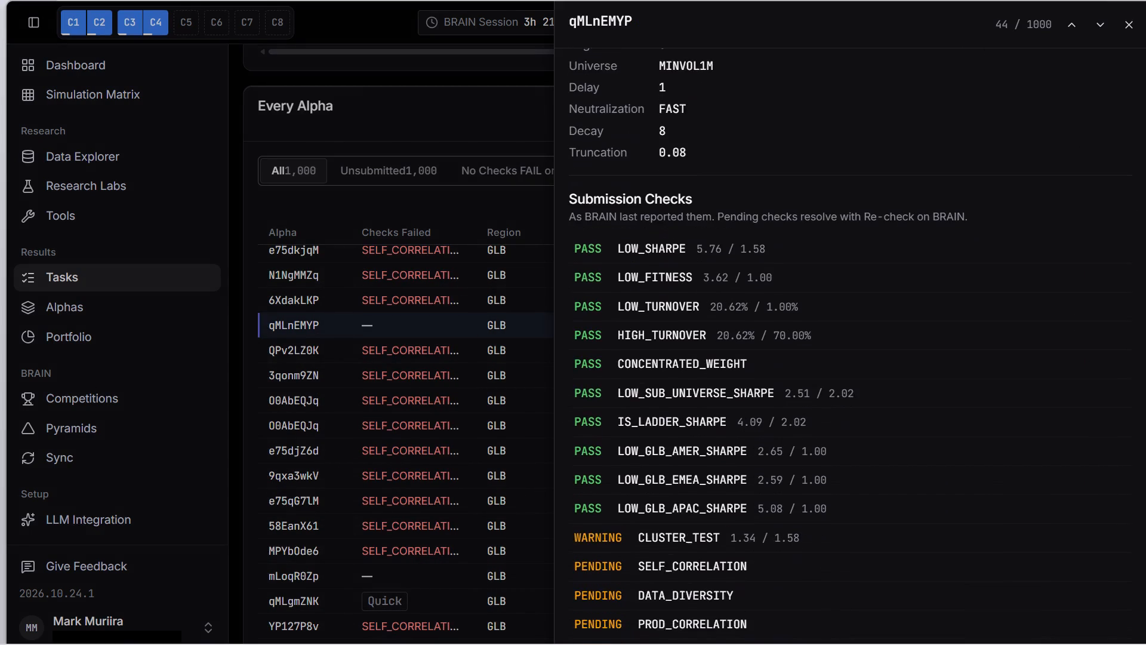
{"action": "scroll", "coordinate": [738, 463], "scroll_direction": "down", "scroll_amount": 2}
{"action": "scroll", "coordinate": [738, 463], "scroll_direction": "up", "scroll_amount": 5}
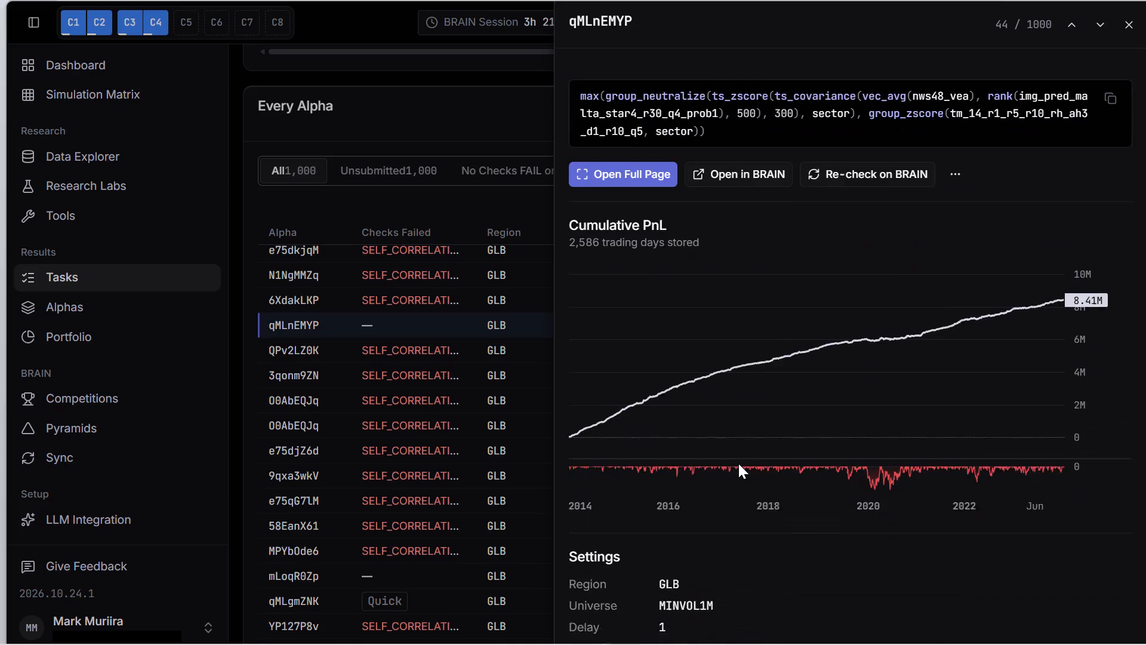
{"action": "scroll", "coordinate": [740, 457], "scroll_direction": "down", "scroll_amount": 4}
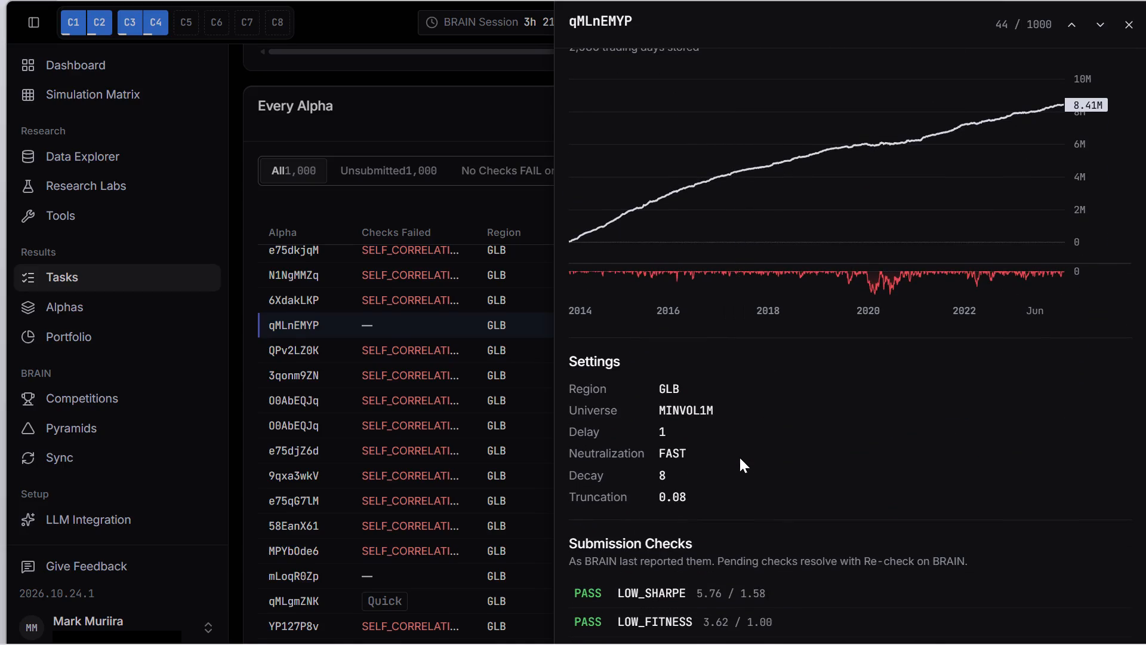
{"action": "scroll", "coordinate": [931, 271], "scroll_direction": "up", "scroll_amount": 3}
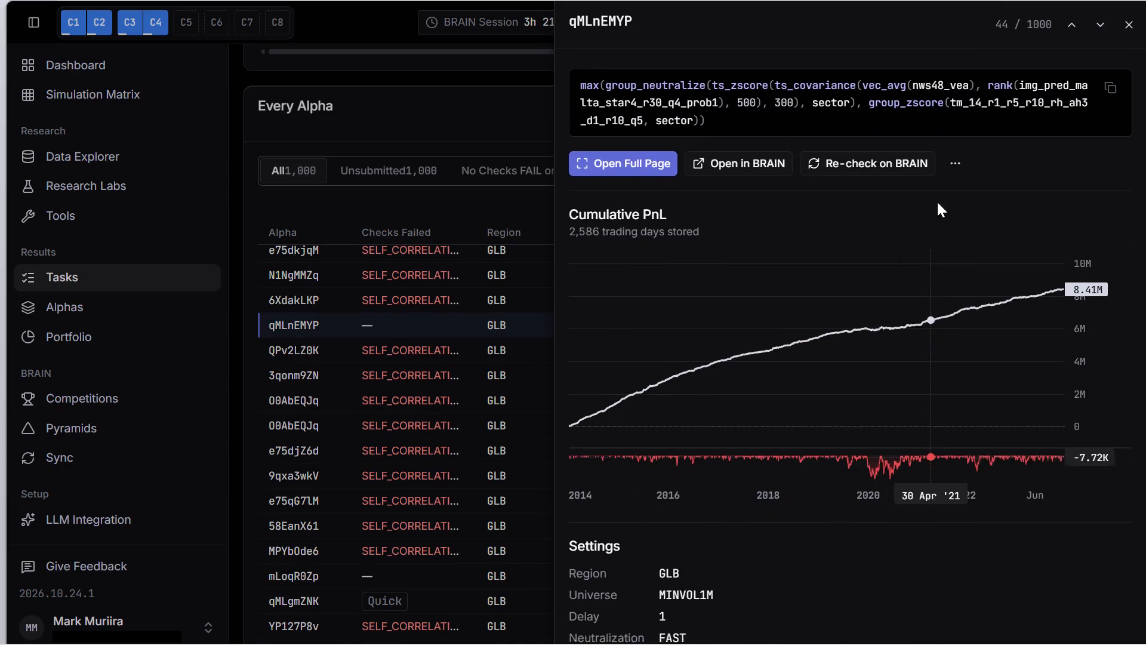
Re-check alpha qMLnEMYP on BRAIN, review its refreshed submission checks and close its details.
{"action": "left_click", "coordinate": [862, 158]}
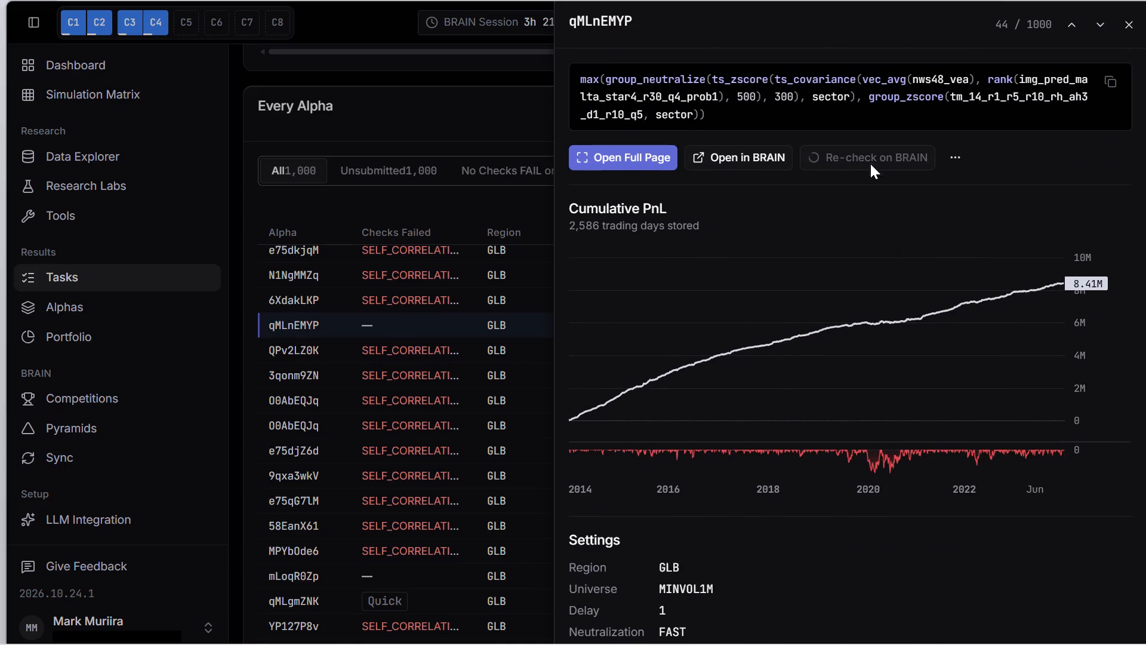
{"action": "scroll", "coordinate": [1122, 526], "scroll_direction": "down", "scroll_amount": 11}
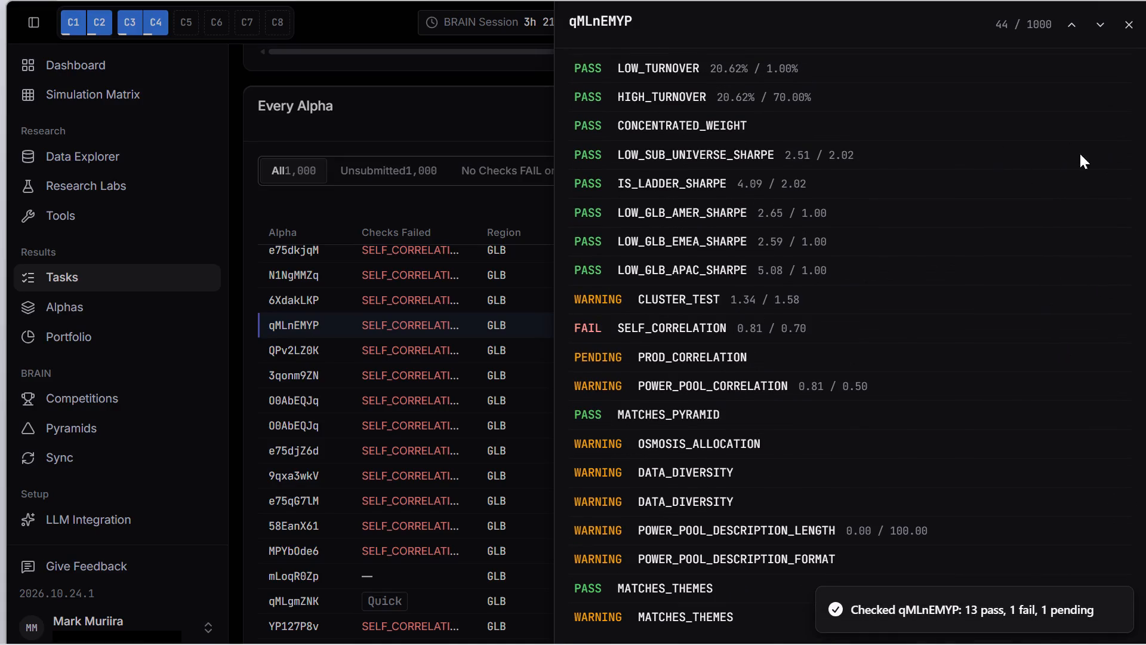
{"action": "left_click", "coordinate": [1130, 25]}
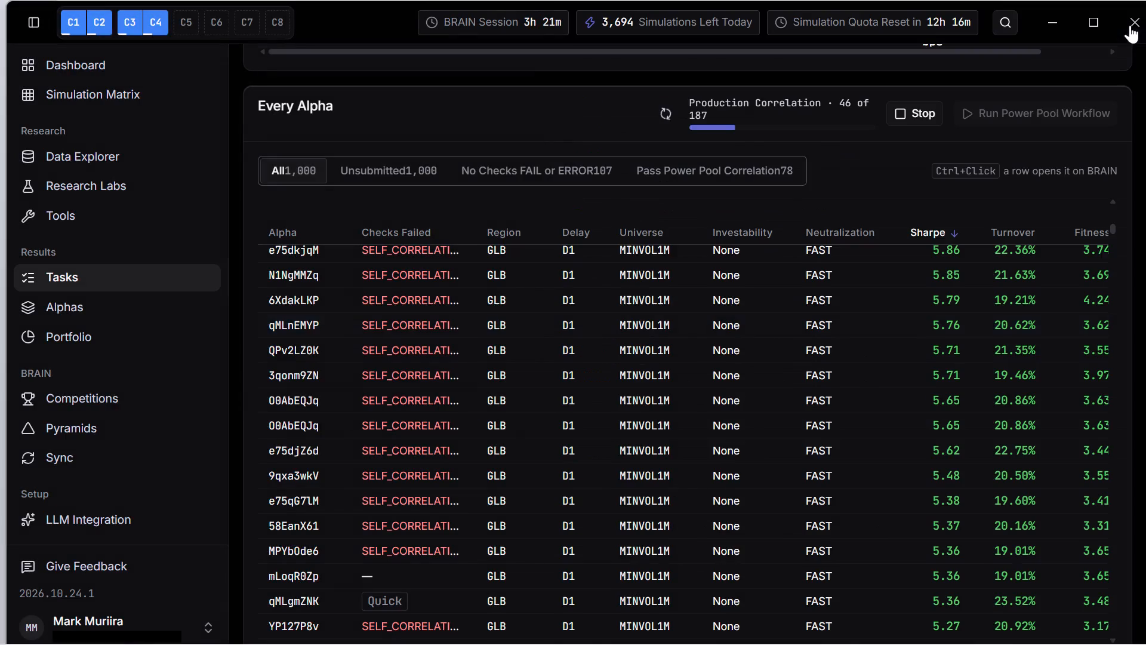
Open alpha mLoqR0Zp, re-check it on BRAIN, review its submission checks and close its details.
{"action": "scroll", "coordinate": [780, 487], "scroll_direction": "down", "scroll_amount": 3}
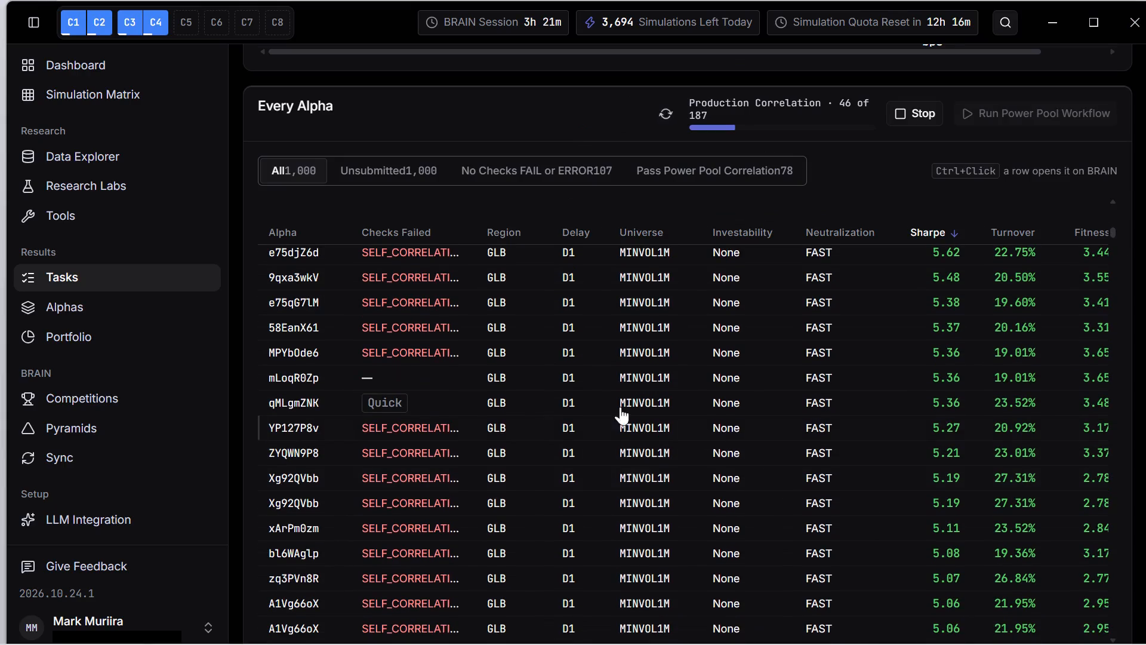
{"action": "left_click", "coordinate": [860, 370]}
{"action": "left_click", "coordinate": [858, 157]}
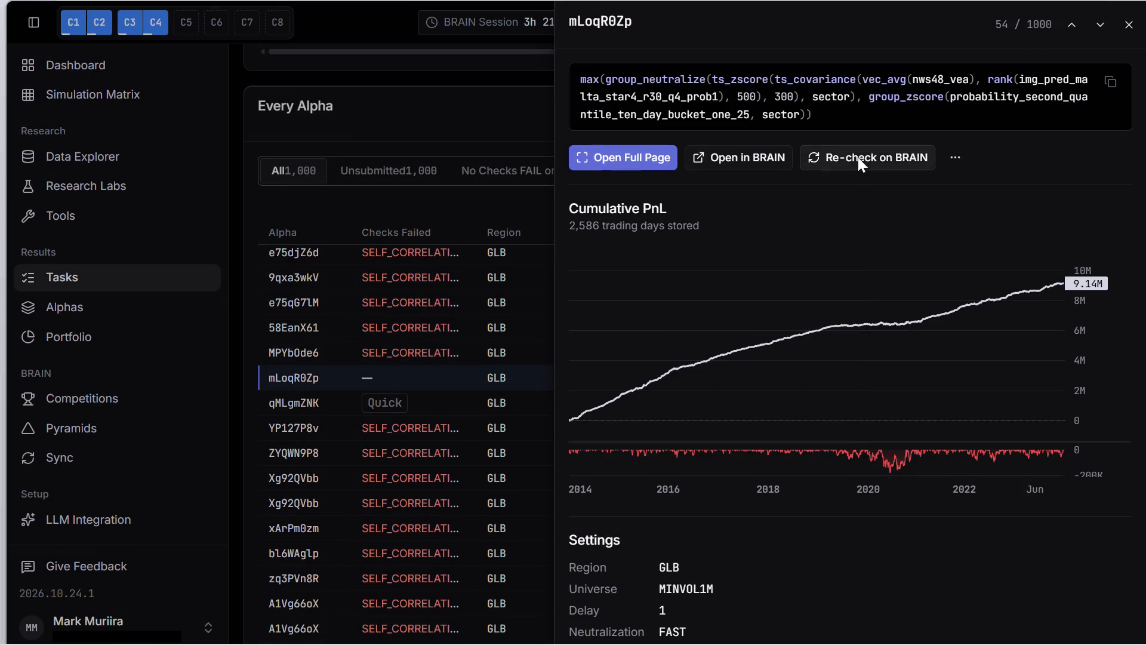
{"action": "scroll", "coordinate": [1033, 477], "scroll_direction": "down", "scroll_amount": 4}
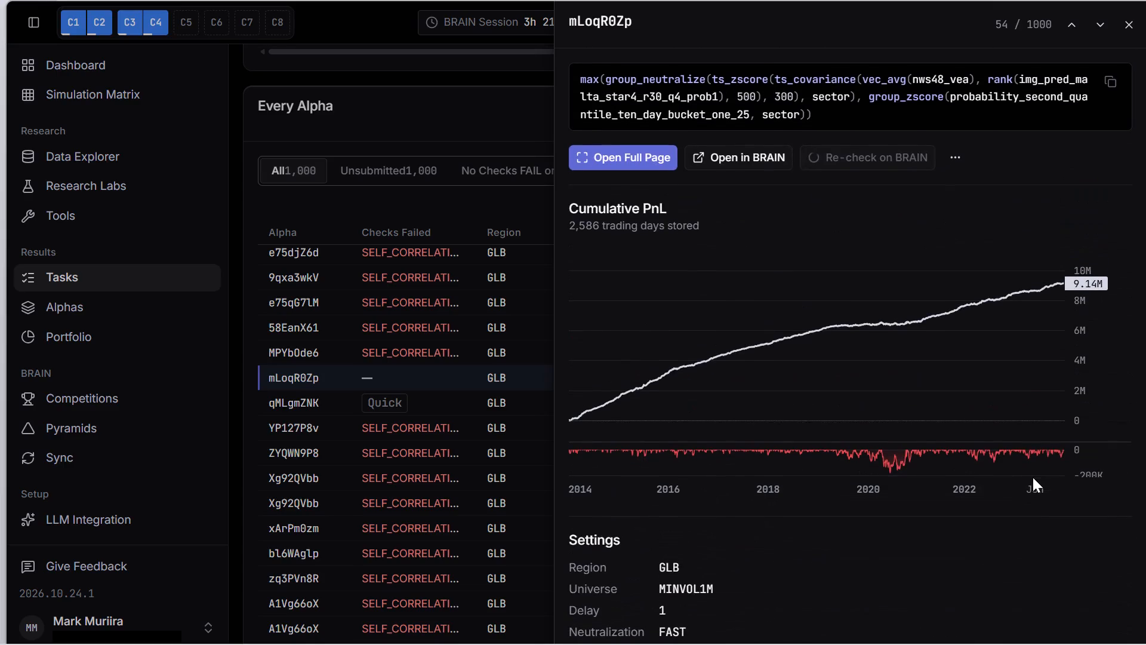
{"action": "scroll", "coordinate": [438, 530], "scroll_direction": "down", "scroll_amount": 5}
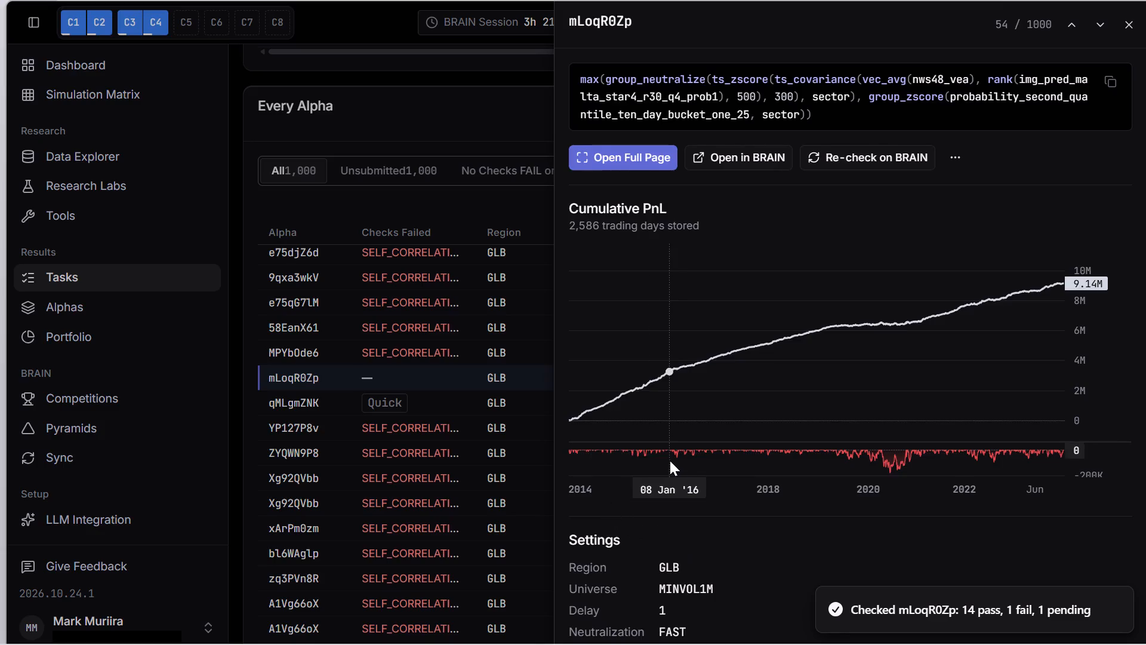
{"action": "scroll", "coordinate": [670, 460], "scroll_direction": "down", "scroll_amount": 7}
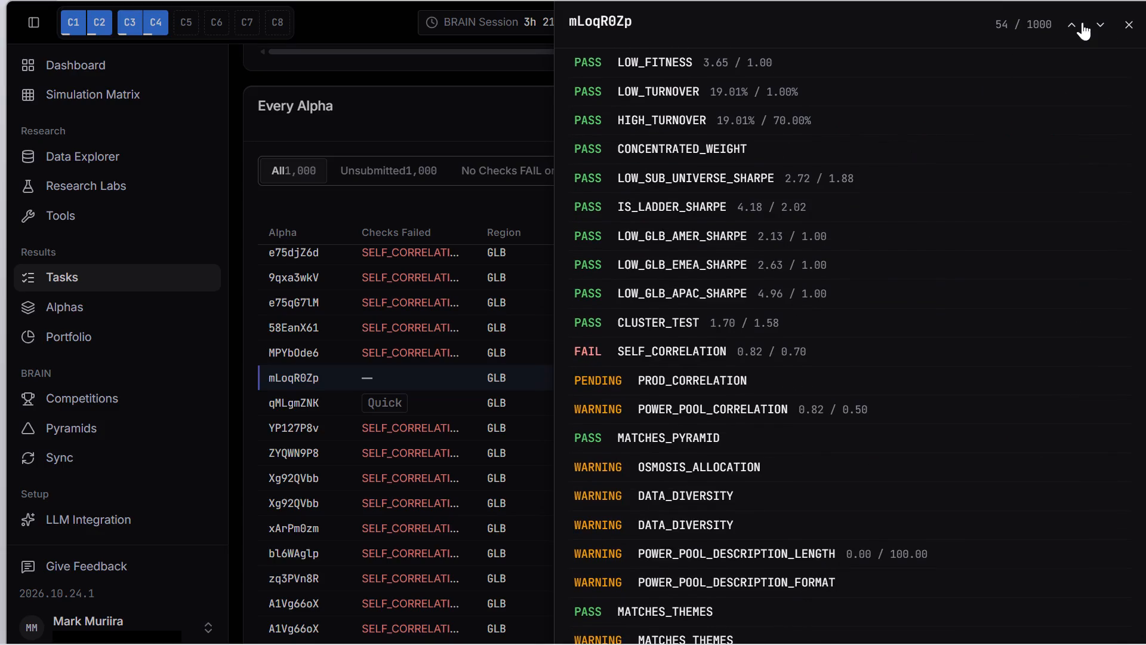
{"action": "left_click", "coordinate": [1129, 21]}
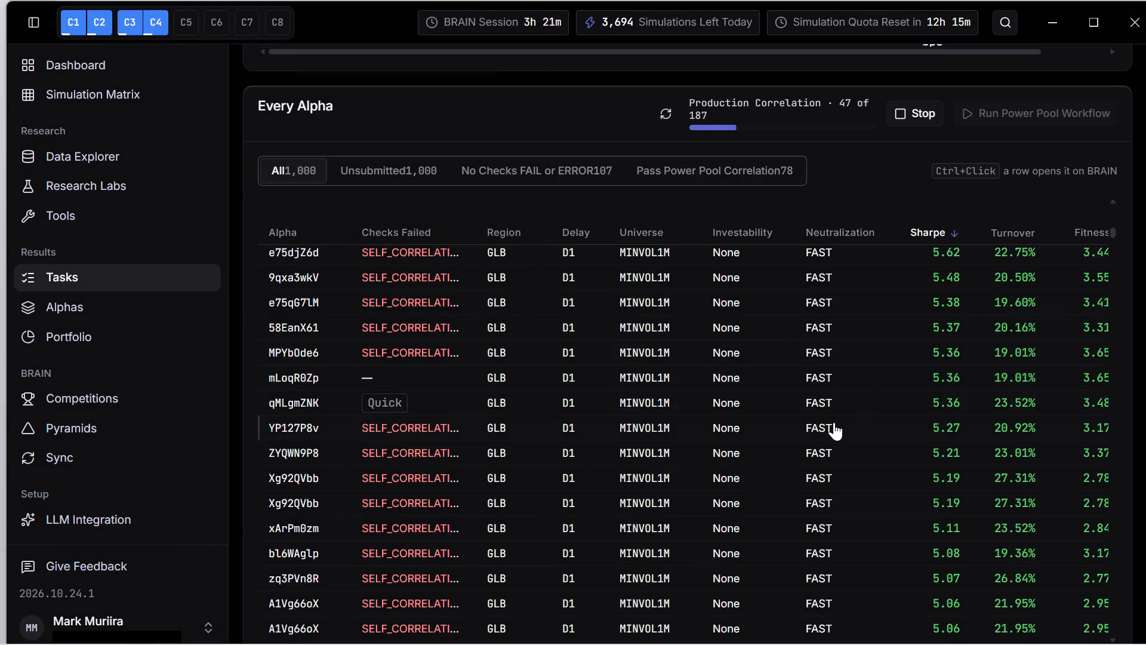
Open alpha bl6ow1O6, re-check it on BRAIN, review its submission checks and close its details.
{"action": "scroll", "coordinate": [834, 422], "scroll_direction": "down", "scroll_amount": 6}
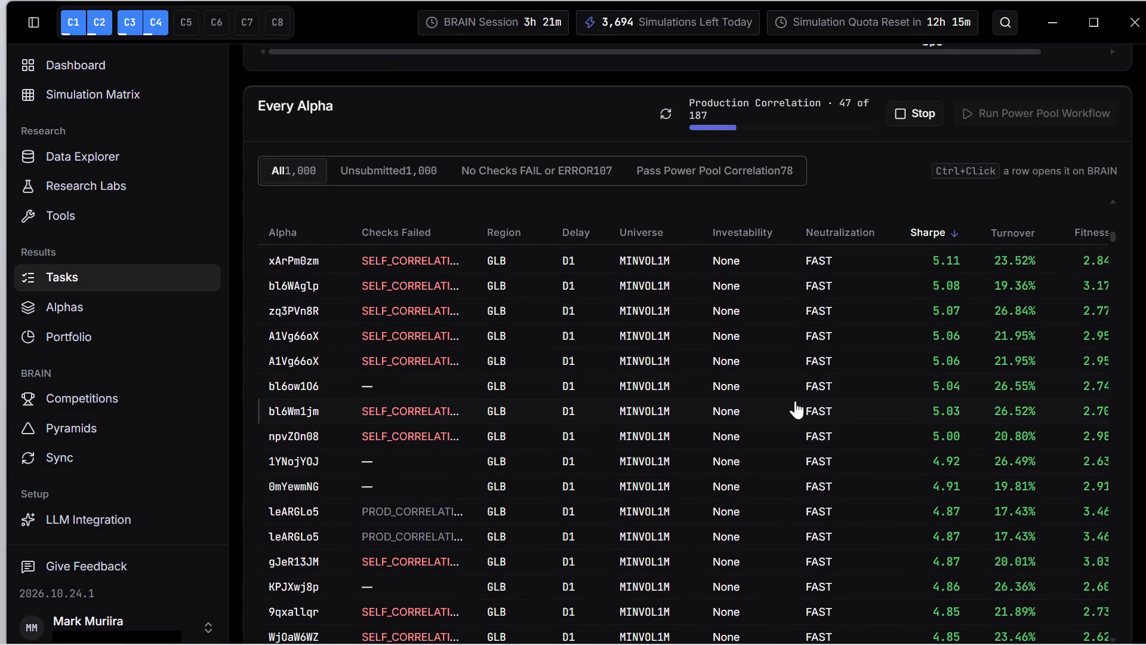
{"action": "left_click", "coordinate": [777, 385]}
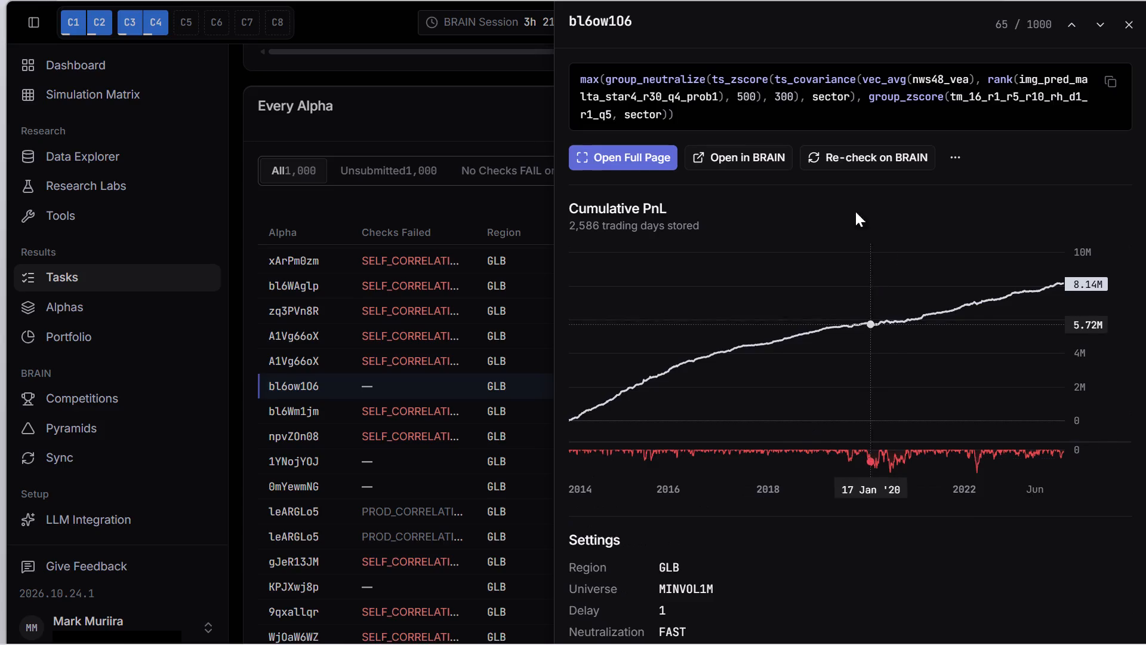
{"action": "left_click", "coordinate": [831, 157]}
{"action": "scroll", "coordinate": [841, 478], "scroll_direction": "down", "scroll_amount": 2}
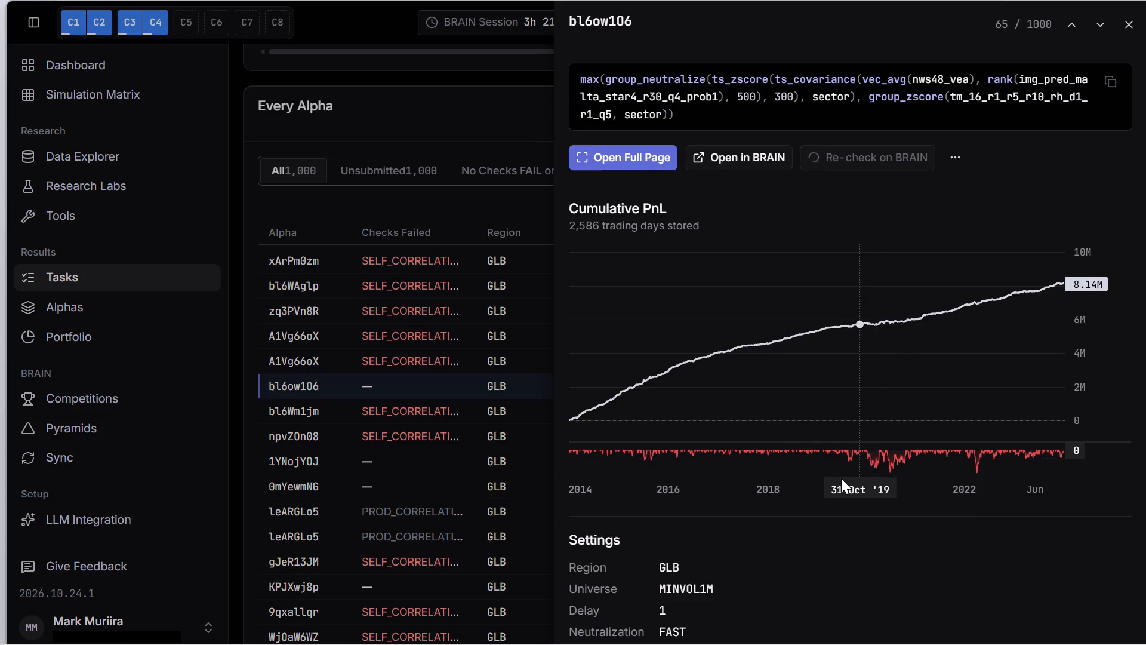
{"action": "scroll", "coordinate": [841, 478], "scroll_direction": "down", "scroll_amount": 2}
{"action": "scroll", "coordinate": [1125, 539], "scroll_direction": "down", "scroll_amount": 4}
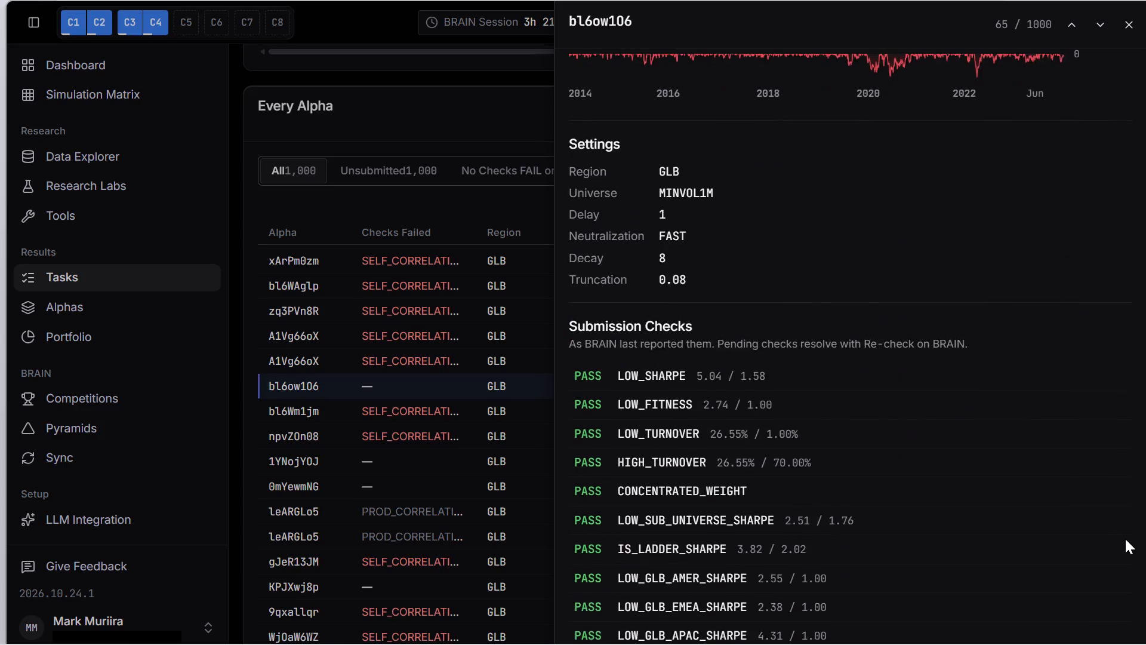
{"action": "scroll", "coordinate": [1125, 539], "scroll_direction": "down", "scroll_amount": 6}
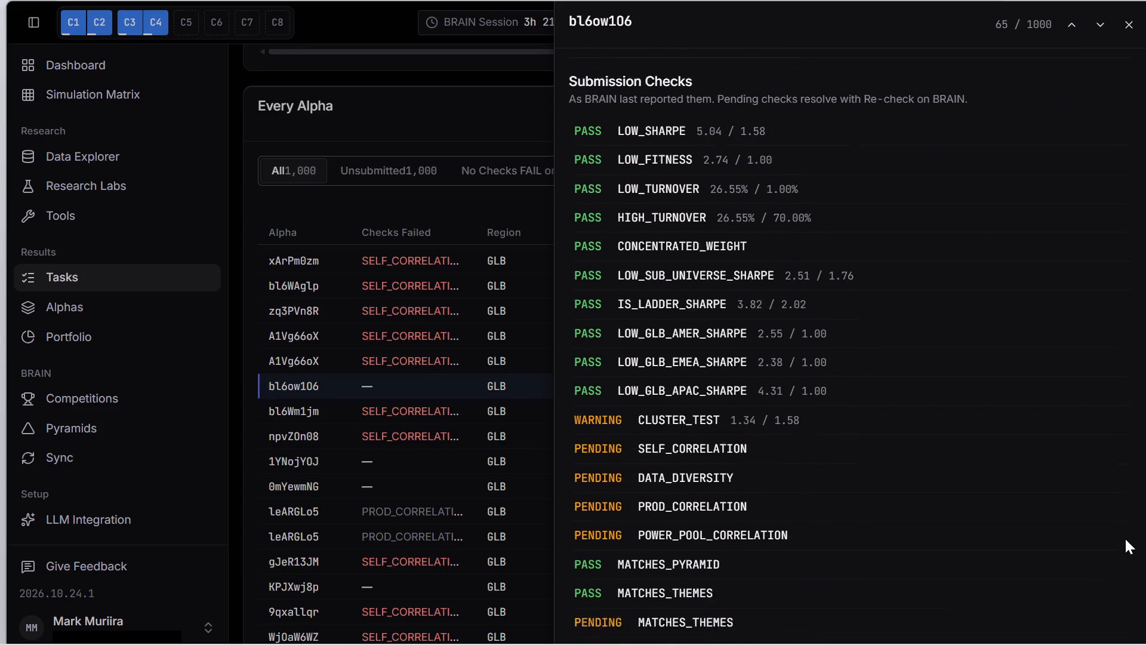
{"action": "scroll", "coordinate": [1125, 539], "scroll_direction": "down", "scroll_amount": 3}
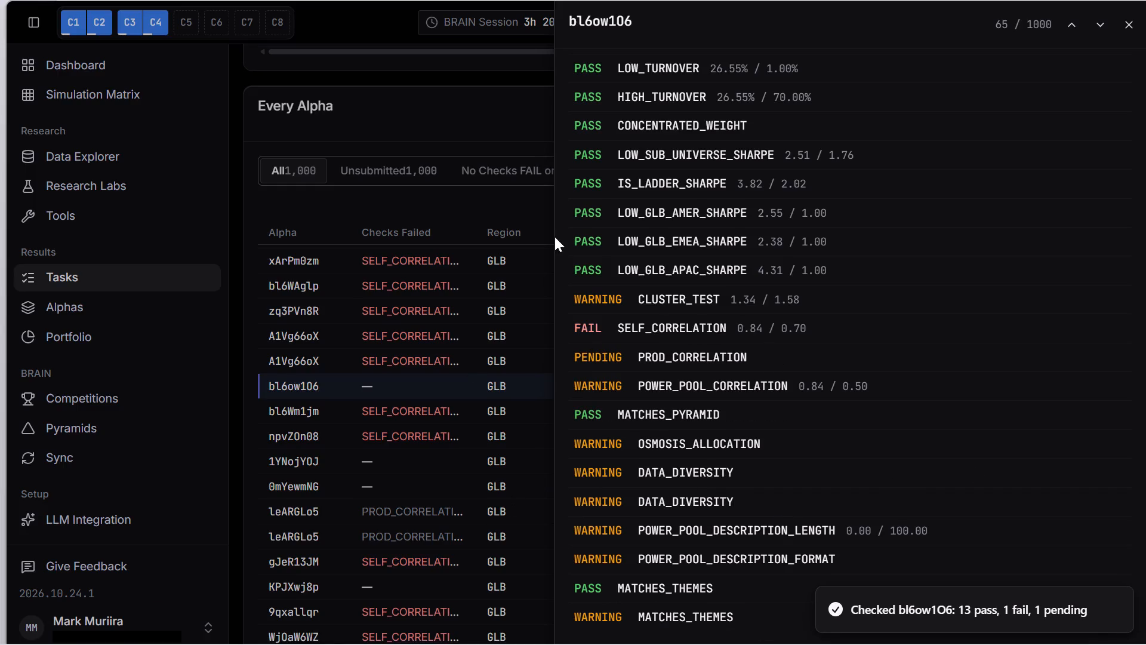
{"action": "left_click", "coordinate": [417, 508]}
Open the first leARGLo5 alpha and review its submission checks, especially the correlation ones, and its PnL curve.
{"action": "left_click", "coordinate": [417, 508]}
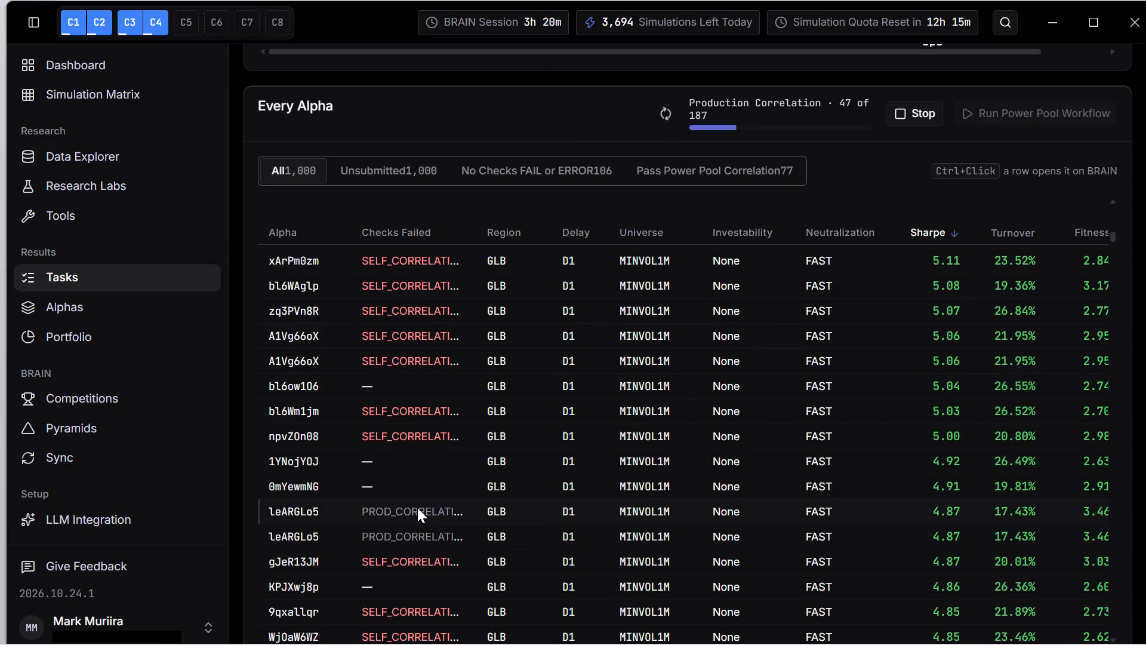
{"action": "scroll", "coordinate": [825, 496], "scroll_direction": "down", "scroll_amount": 4}
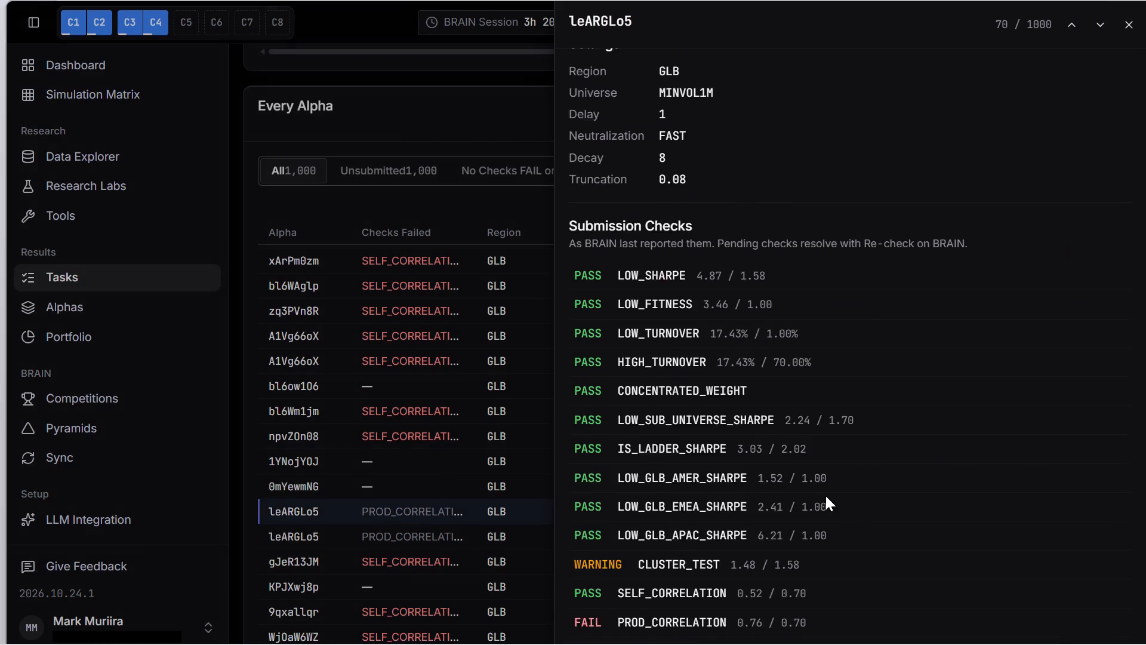
{"action": "scroll", "coordinate": [825, 496], "scroll_direction": "down", "scroll_amount": 2}
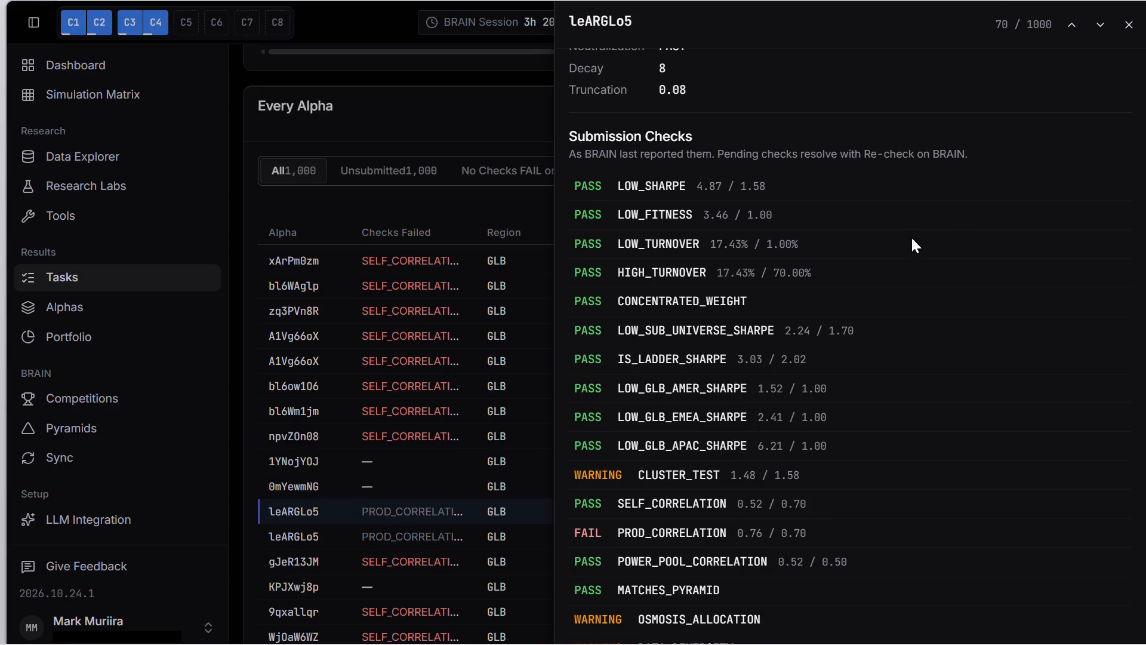
{"action": "scroll", "coordinate": [930, 250], "scroll_direction": "up", "scroll_amount": 6}
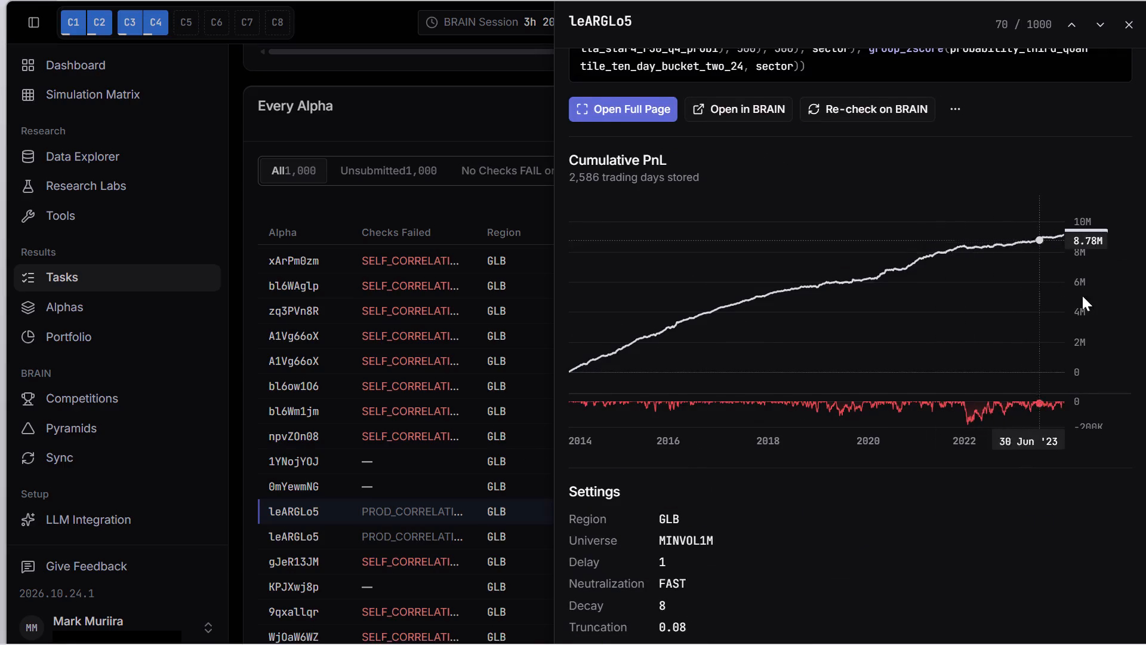
Review the refreshed submission checks of alpha leARGLo5, including its self, production and Power Pool correlation.
{"action": "scroll", "coordinate": [1086, 307], "scroll_direction": "down", "scroll_amount": 11}
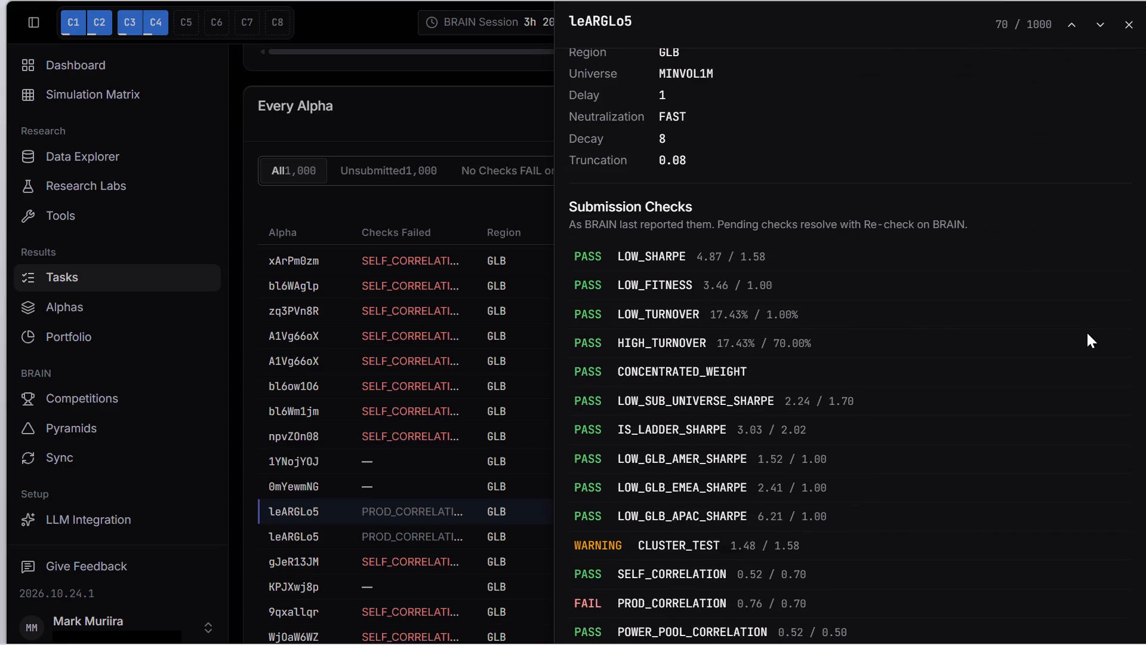
{"action": "scroll", "coordinate": [1087, 333], "scroll_direction": "down", "scroll_amount": 2}
{"action": "scroll", "coordinate": [1083, 367], "scroll_direction": "up", "scroll_amount": 11}
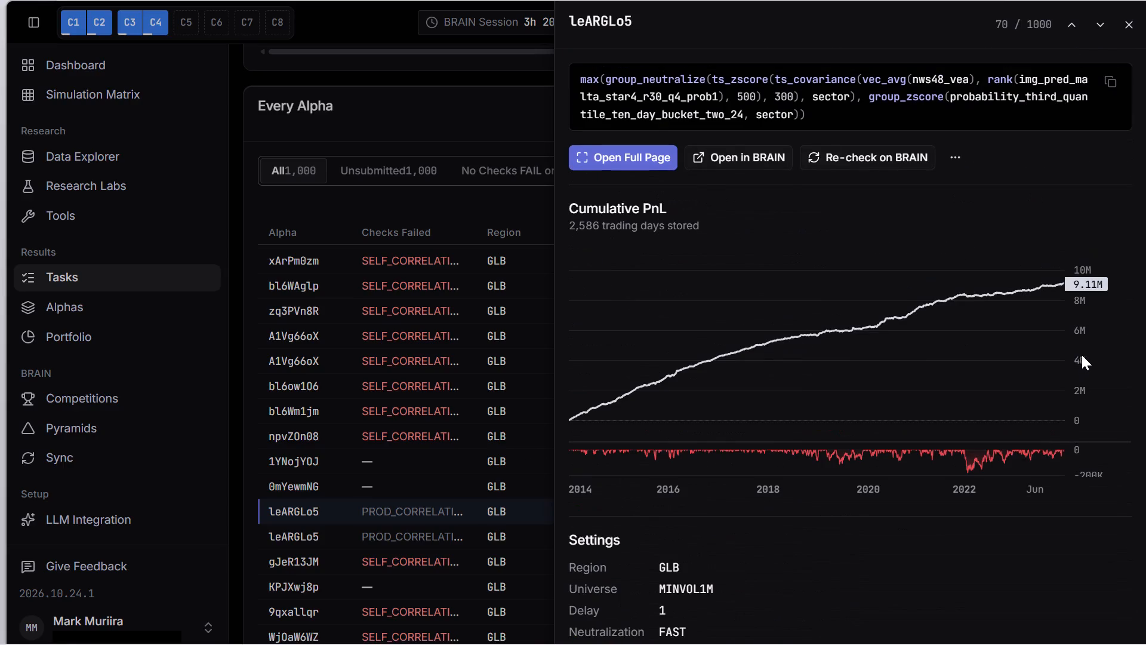
{"action": "scroll", "coordinate": [1088, 350], "scroll_direction": "up", "scroll_amount": 4}
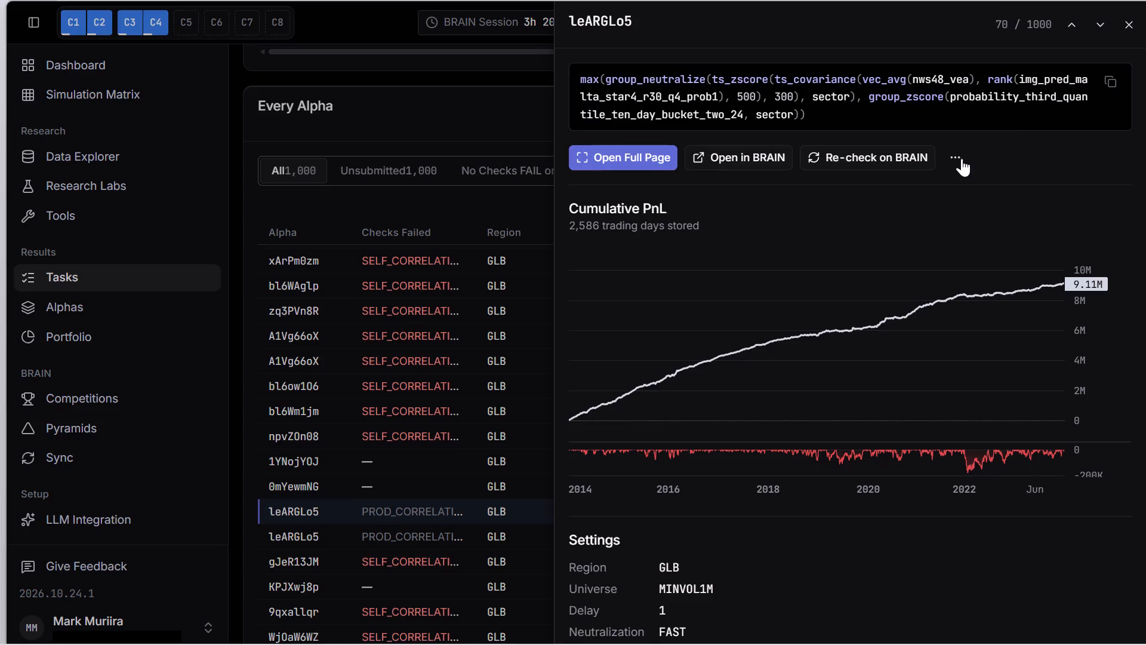
Send alpha leARGLo5 to the Correlation Breaker, assign 1 core and run the re-shape immediately.
{"action": "left_click", "coordinate": [955, 153]}
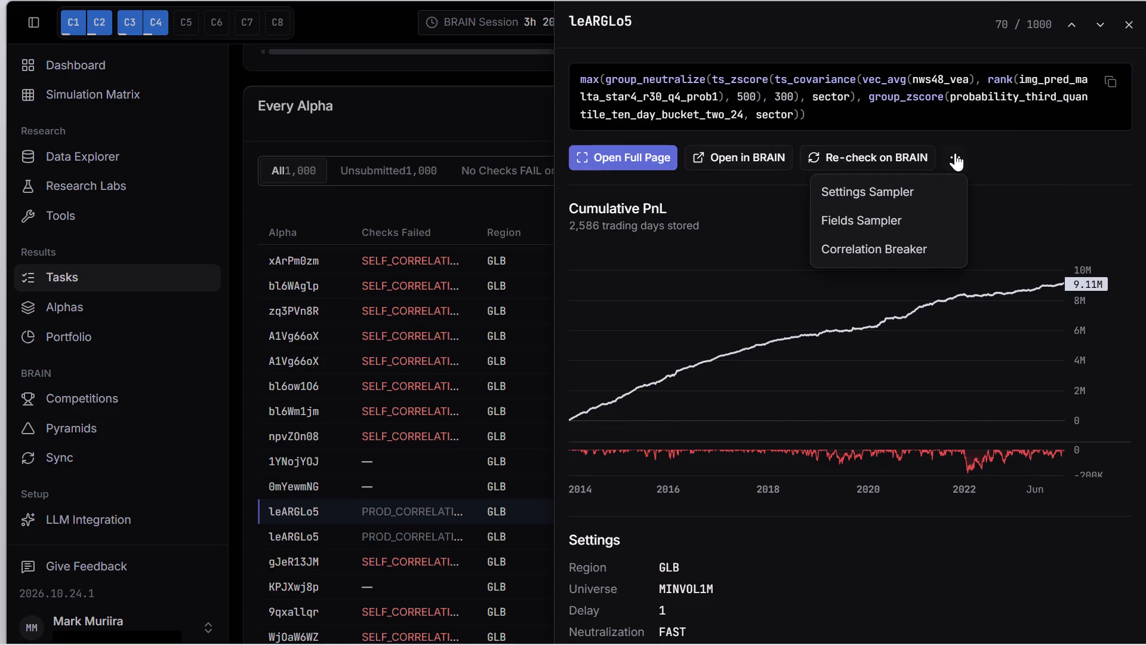
{"action": "left_click", "coordinate": [879, 253]}
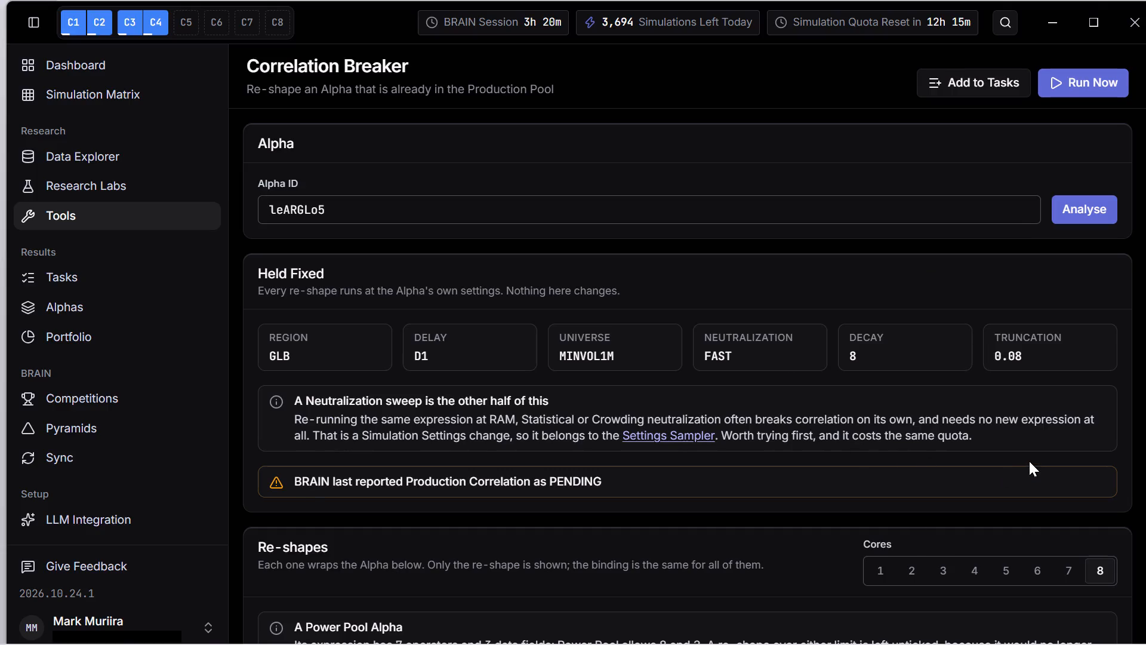
{"action": "left_click", "coordinate": [879, 573]}
{"action": "scroll", "coordinate": [778, 414], "scroll_direction": "down", "scroll_amount": 1}
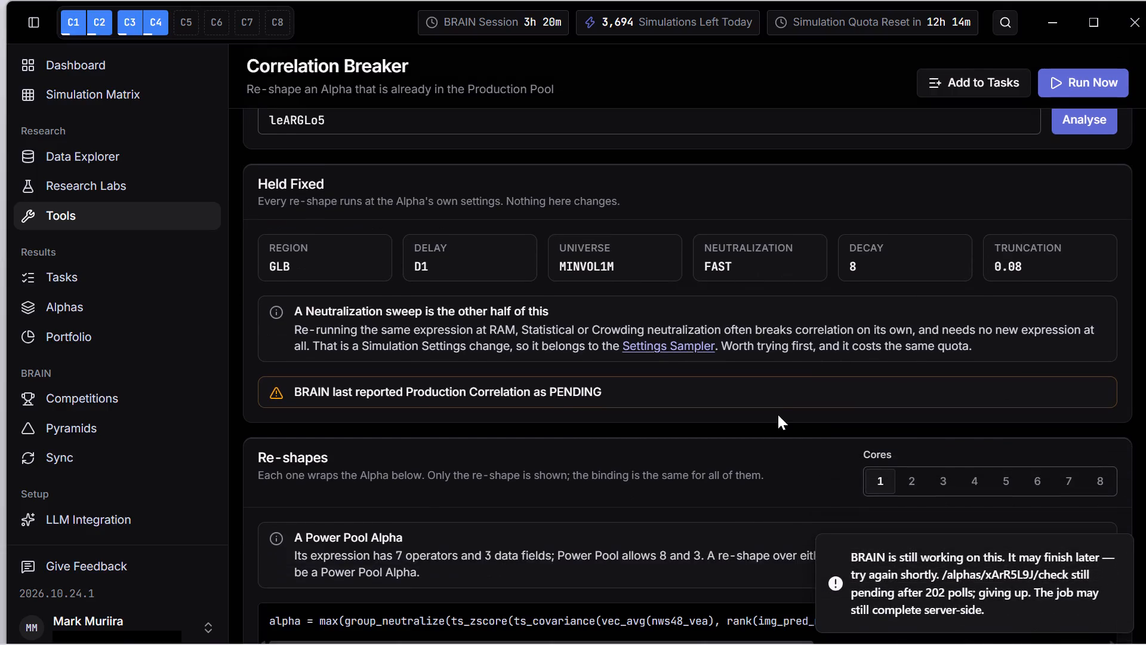
{"action": "scroll", "coordinate": [784, 404], "scroll_direction": "up", "scroll_amount": 5}
{"action": "scroll", "coordinate": [855, 282], "scroll_direction": "up", "scroll_amount": 4}
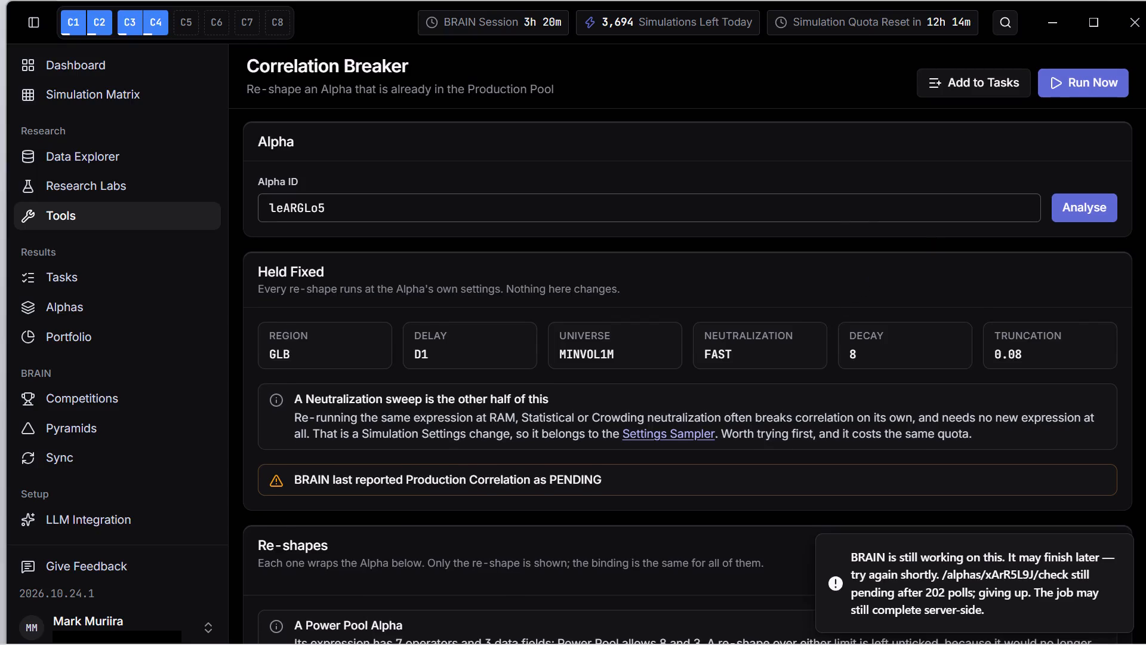
{"action": "left_click", "coordinate": [1070, 85]}
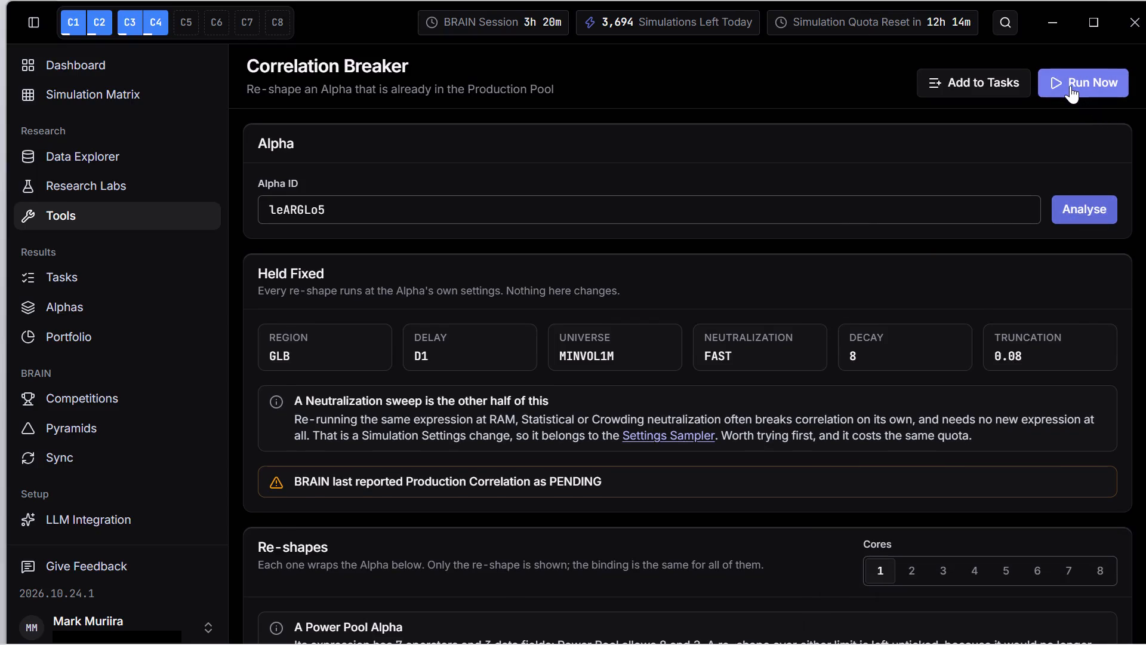
{"action": "left_click", "coordinate": [85, 271]}
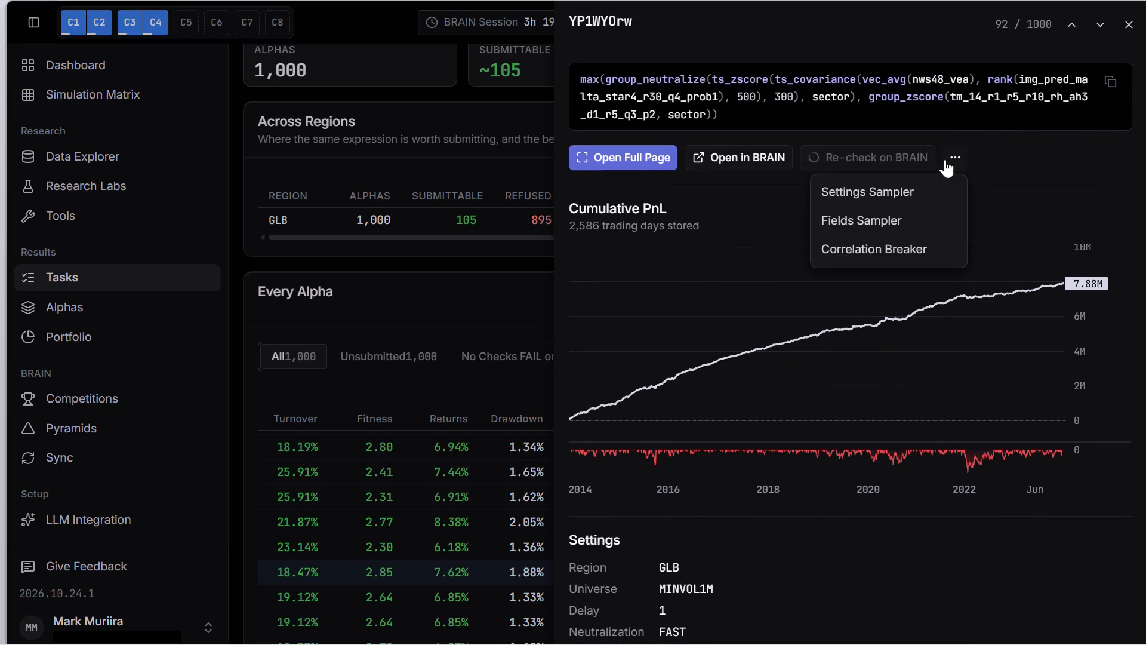
{"action": "left_click", "coordinate": [854, 246]}
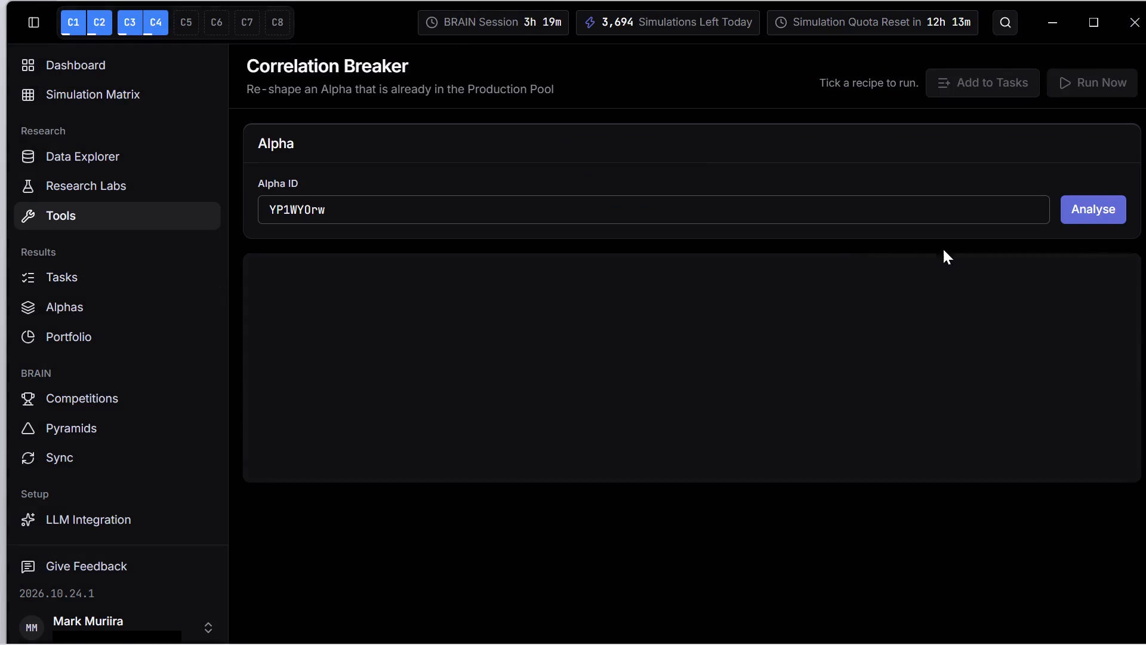
{"action": "left_click", "coordinate": [1100, 204]}
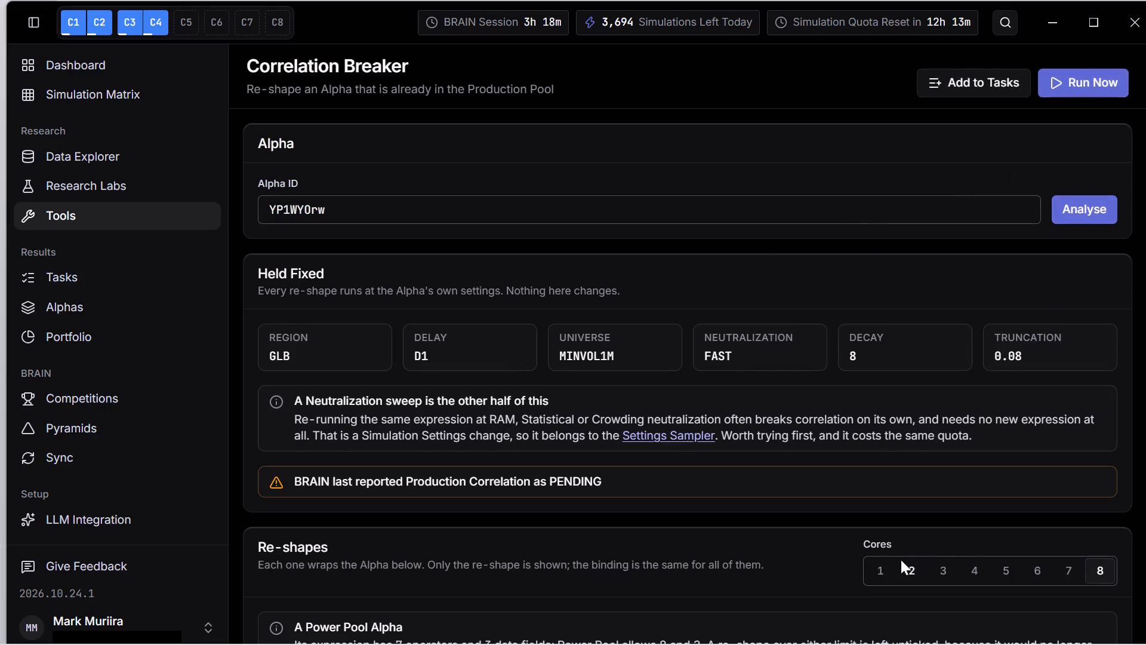
{"action": "left_click", "coordinate": [882, 568]}
{"action": "scroll", "coordinate": [860, 375], "scroll_direction": "right", "scroll_amount": 1}
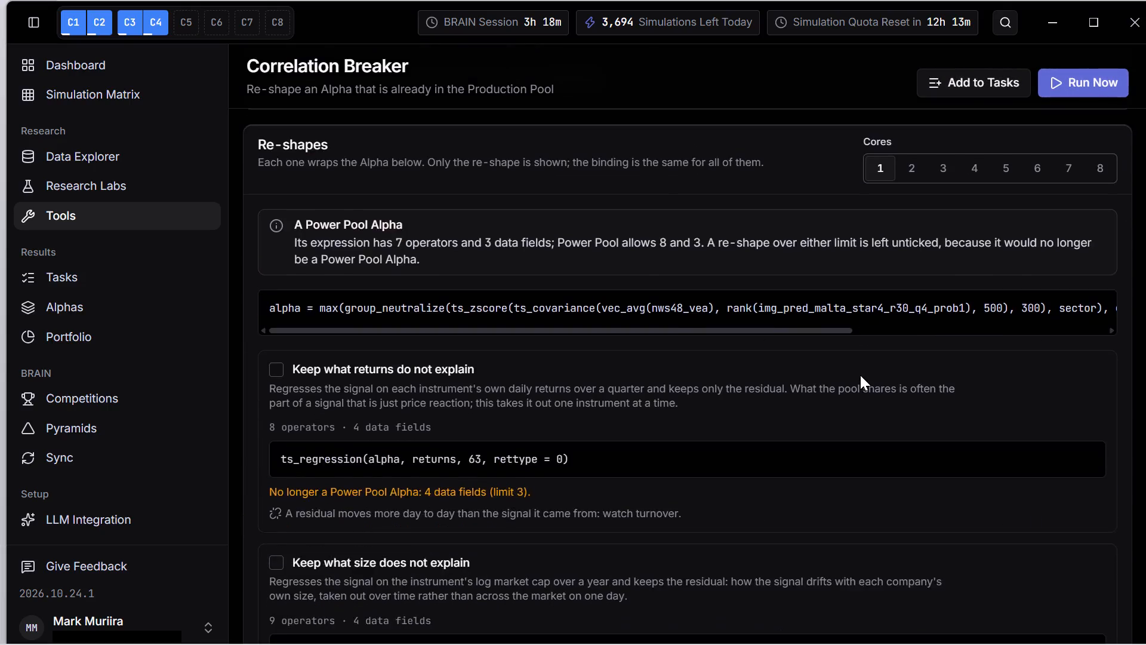
{"action": "scroll", "coordinate": [860, 375], "scroll_direction": "right", "scroll_amount": 1}
{"action": "left_click", "coordinate": [1088, 78]}
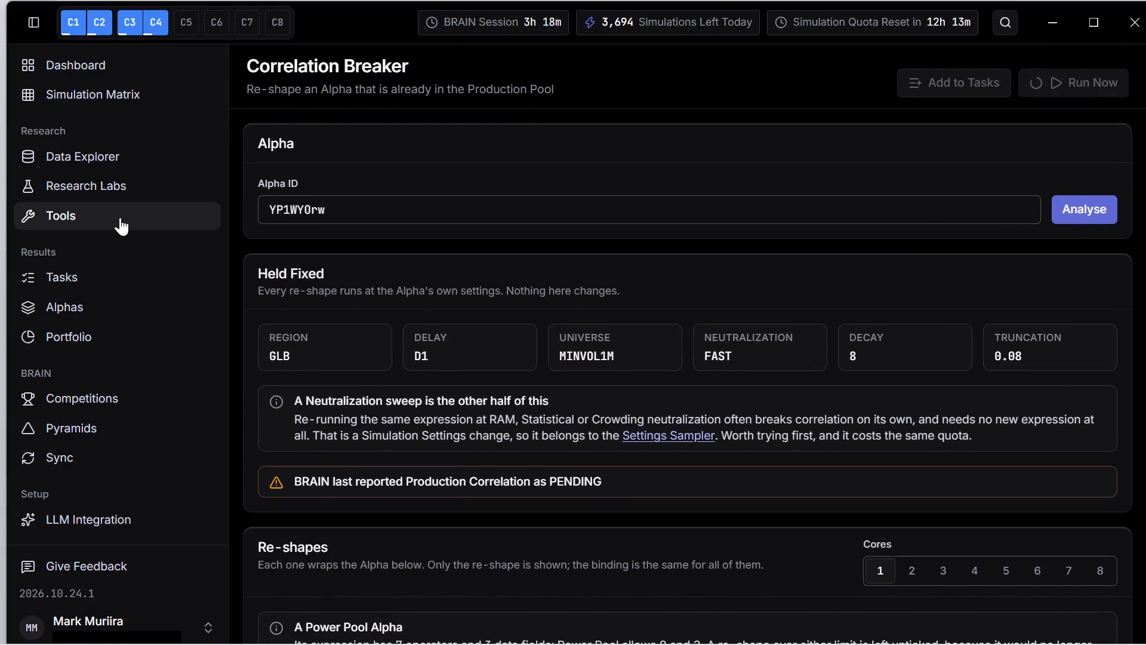
Delete the already completed one-core Correlation Breaker task from the task list.
{"action": "left_click", "coordinate": [116, 281]}
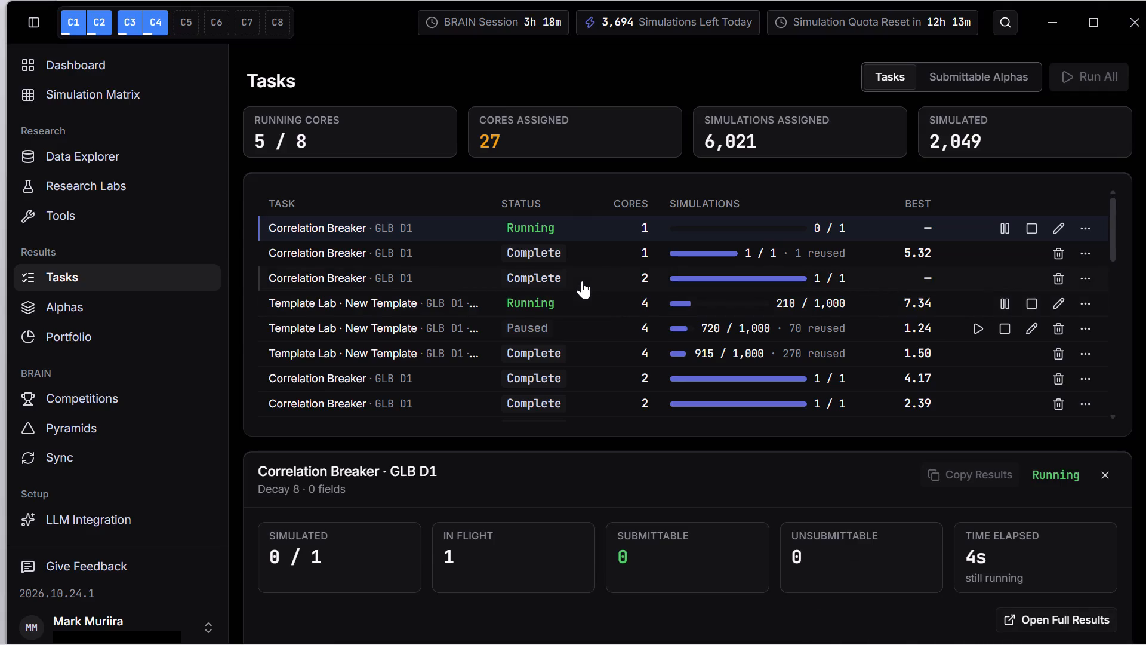
{"action": "left_click", "coordinate": [1058, 248]}
{"action": "left_click", "coordinate": [753, 379]}
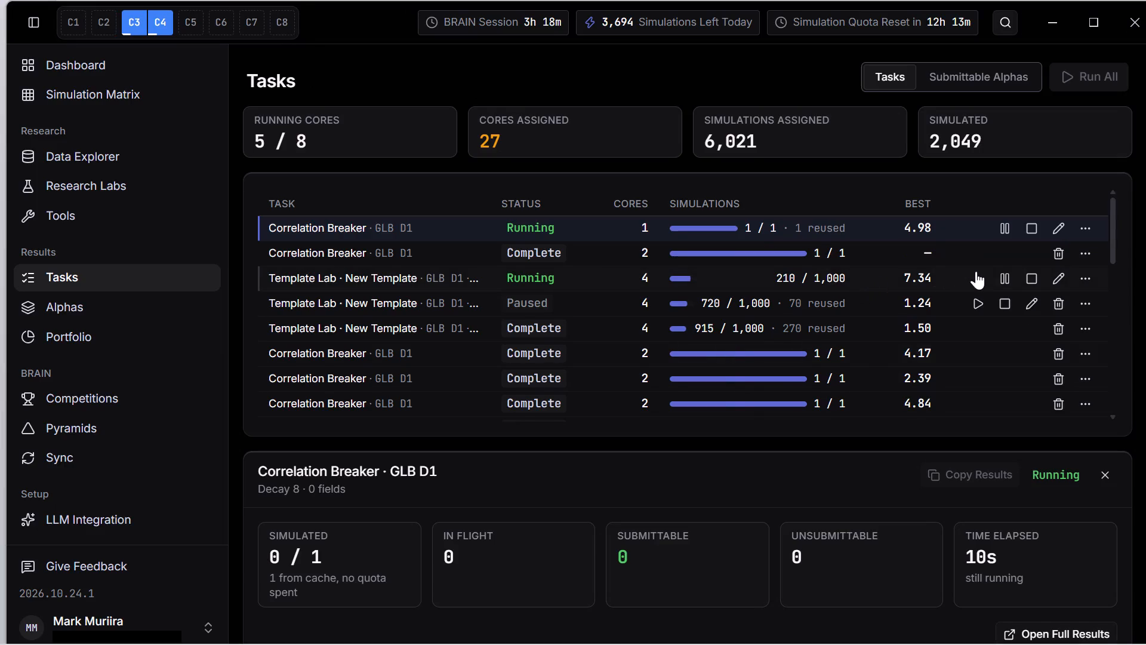
Open the re-shaped alpha from the newest one-core Correlation Breaker task and review its submission checks, expression and PnL curve.
{"action": "left_click", "coordinate": [620, 230]}
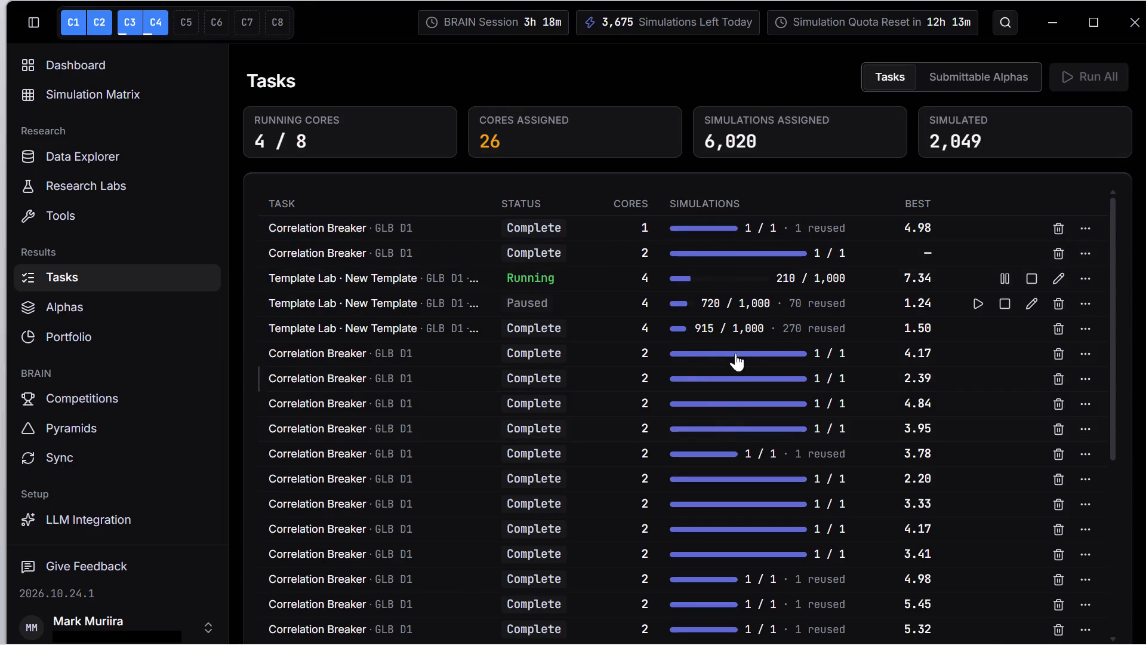
{"action": "scroll", "coordinate": [750, 319], "scroll_direction": "up", "scroll_amount": 3}
{"action": "left_click", "coordinate": [901, 229]}
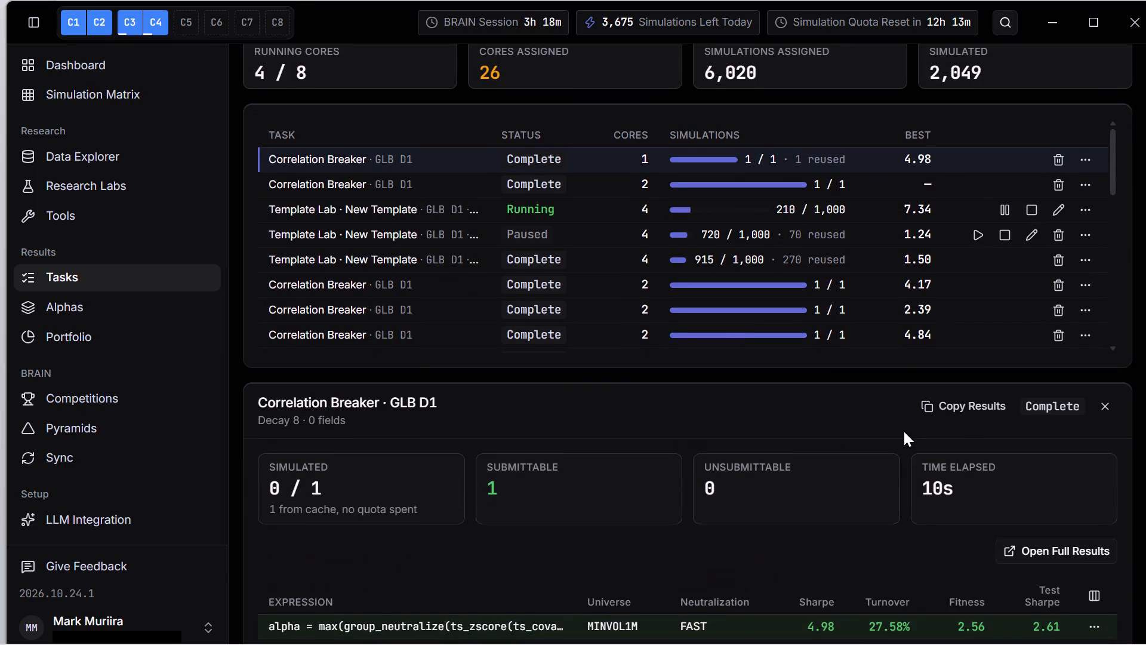
{"action": "scroll", "coordinate": [904, 432], "scroll_direction": "down", "scroll_amount": 5}
{"action": "left_click", "coordinate": [745, 612]}
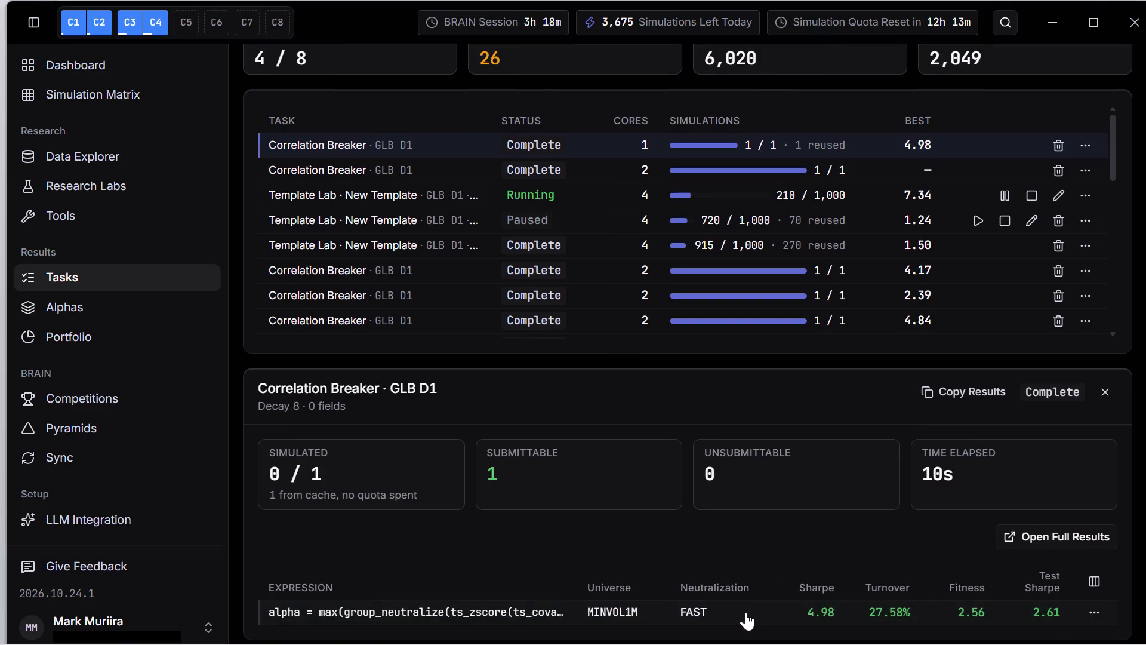
{"action": "scroll", "coordinate": [825, 283], "scroll_direction": "down", "scroll_amount": 5}
{"action": "scroll", "coordinate": [905, 376], "scroll_direction": "down", "scroll_amount": 3}
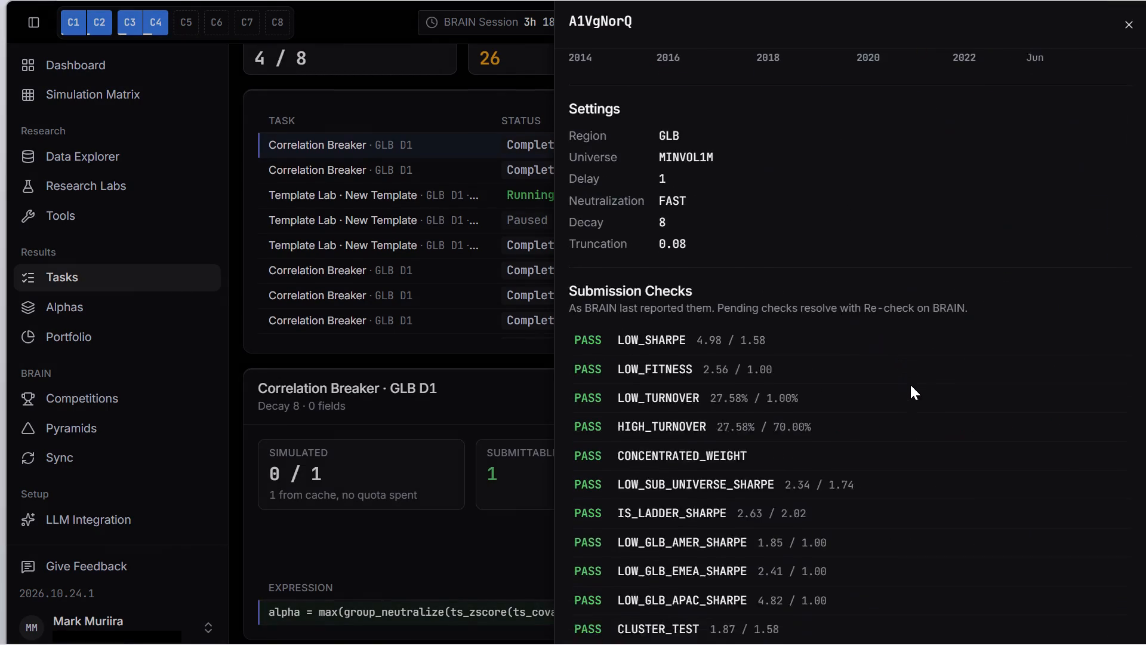
{"action": "scroll", "coordinate": [910, 385], "scroll_direction": "down", "scroll_amount": 2}
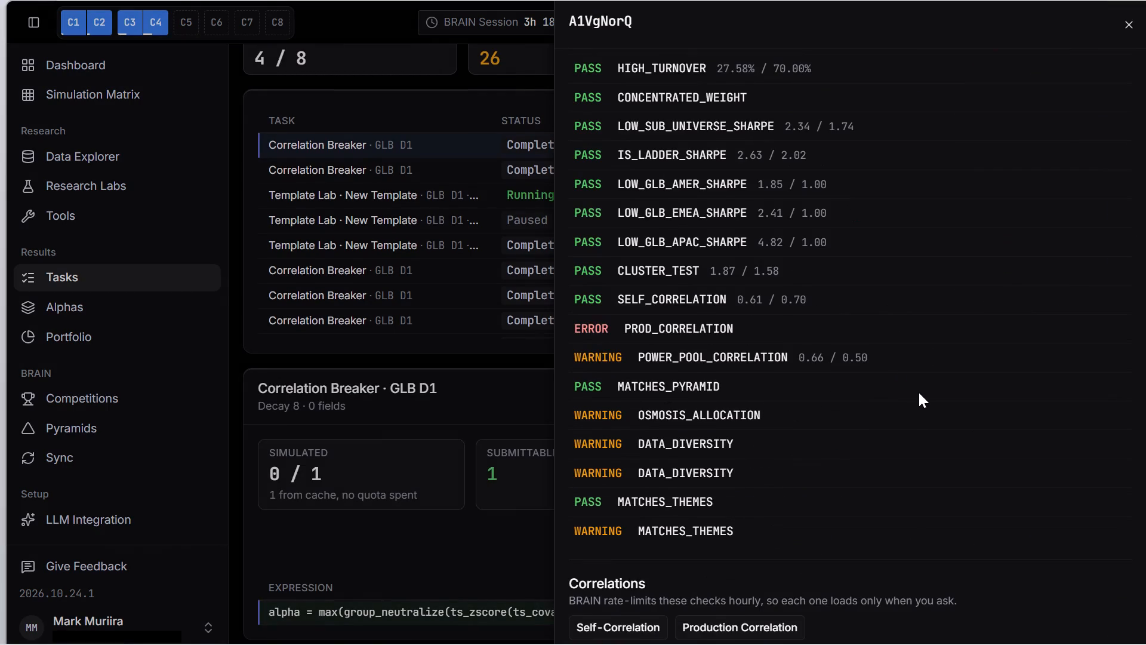
{"action": "scroll", "coordinate": [756, 377], "scroll_direction": "down", "scroll_amount": 5}
{"action": "scroll", "coordinate": [757, 374], "scroll_direction": "up", "scroll_amount": 11}
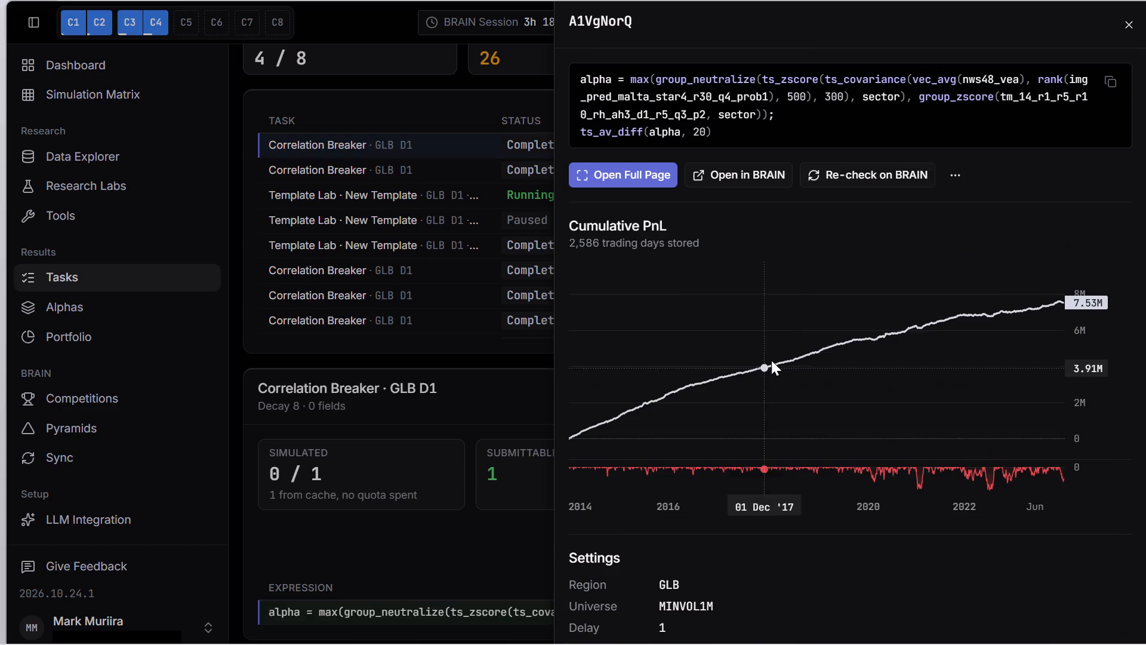
{"action": "scroll", "coordinate": [776, 357], "scroll_direction": "up", "scroll_amount": 1}
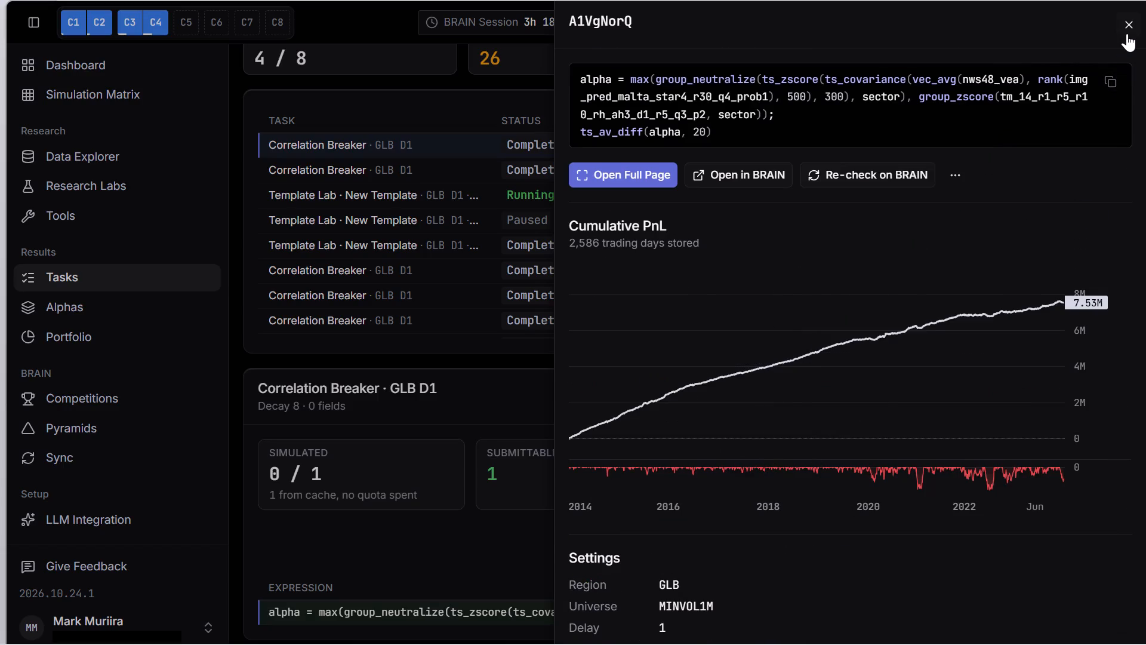
{"action": "left_click", "coordinate": [1127, 33]}
Delete the remaining one-core Correlation Breaker task from the task list.
{"action": "scroll", "coordinate": [861, 424], "scroll_direction": "down", "scroll_amount": 3}
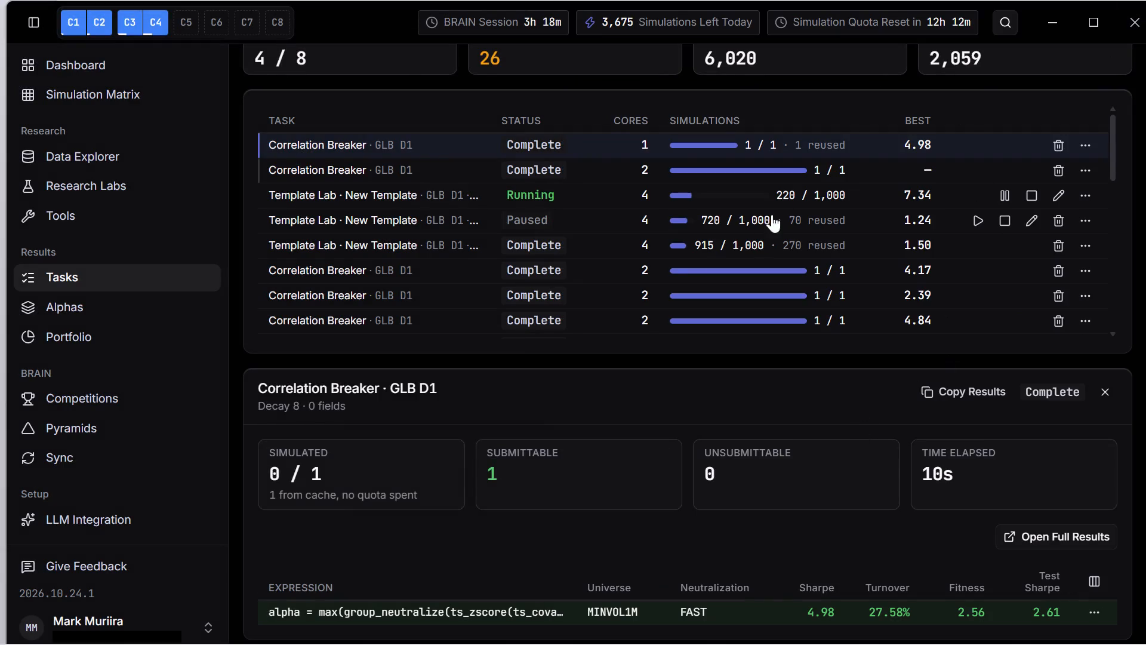
{"action": "left_click", "coordinate": [1054, 141]}
{"action": "left_click", "coordinate": [733, 367]}
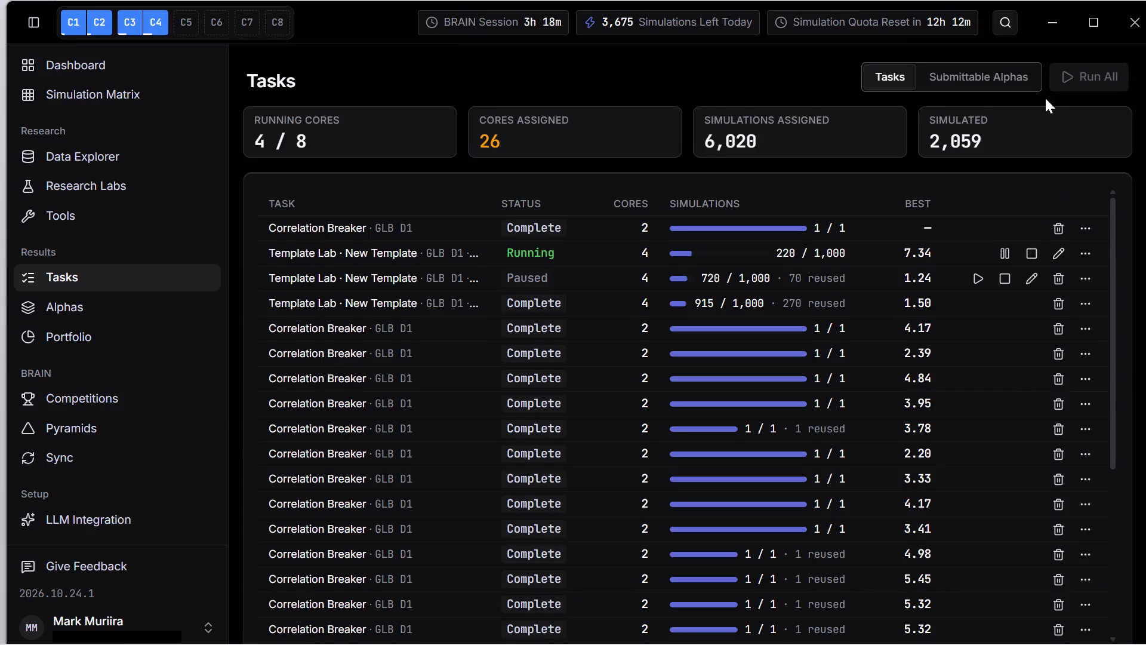
Return to the New Template full results and examine the lower-Sharpe alphas and their failed checks in the Every Alpha table.
{"action": "right_click", "coordinate": [1040, 109]}
{"action": "left_click", "coordinate": [1040, 127]}
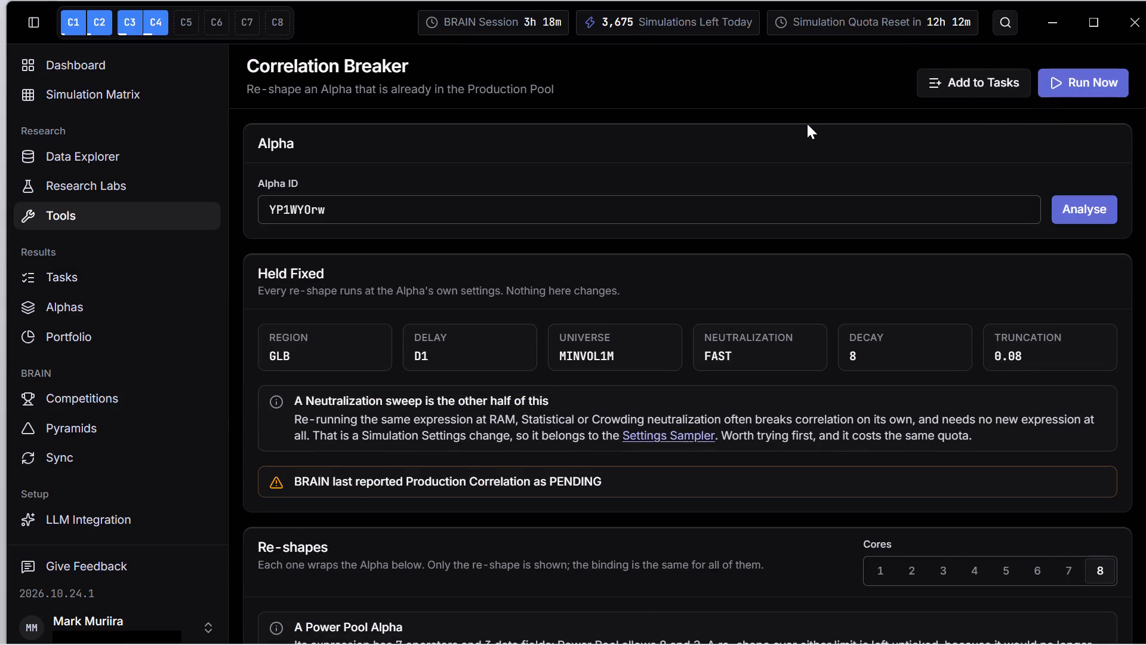
{"action": "right_click", "coordinate": [807, 124]}
{"action": "left_click", "coordinate": [831, 149]}
{"action": "scroll", "coordinate": [793, 416], "scroll_direction": "down", "scroll_amount": 1}
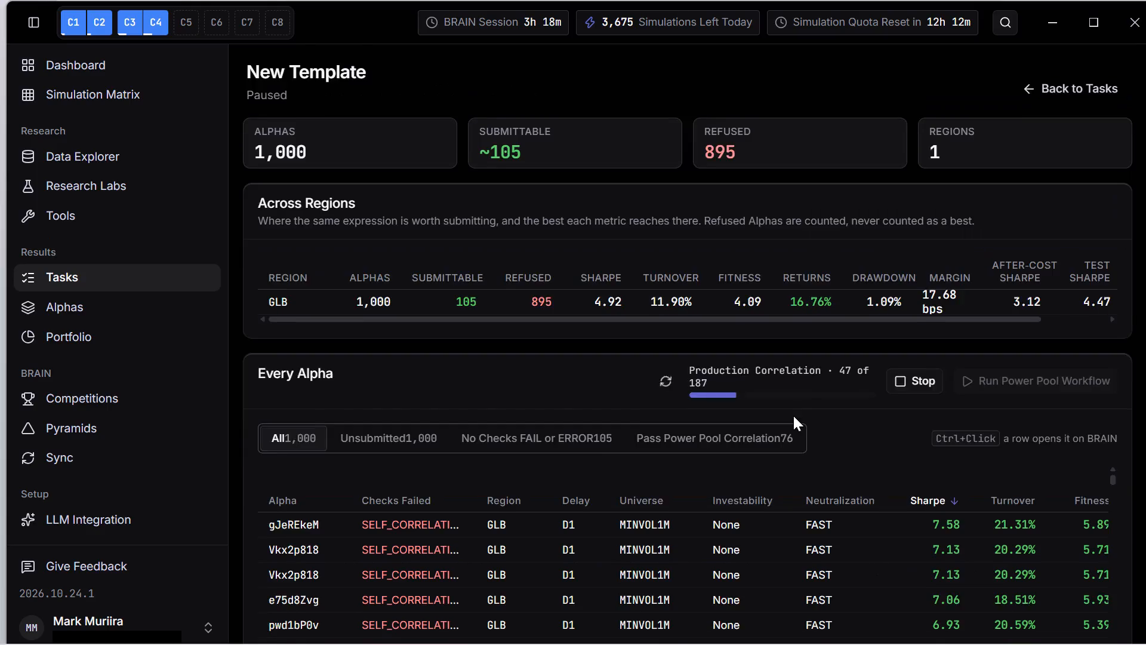
{"action": "scroll", "coordinate": [793, 424], "scroll_direction": "down", "scroll_amount": 11}
{"action": "scroll", "coordinate": [783, 508], "scroll_direction": "down", "scroll_amount": 6}
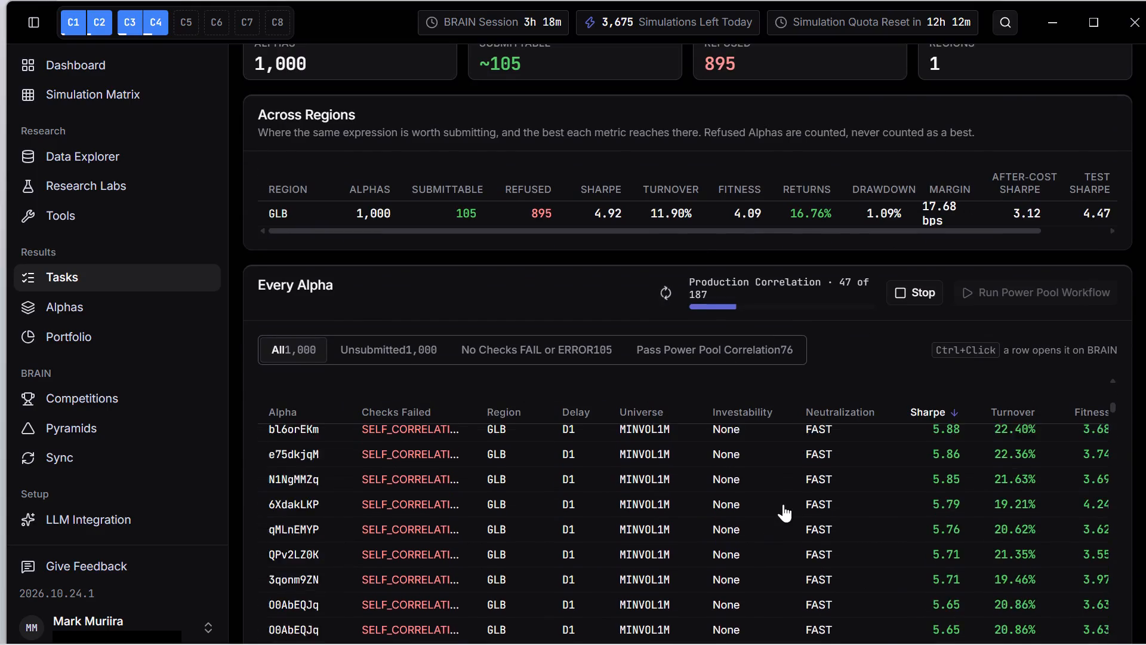
{"action": "scroll", "coordinate": [764, 534], "scroll_direction": "down", "scroll_amount": 13}
{"action": "scroll", "coordinate": [652, 566], "scroll_direction": "down", "scroll_amount": 1}
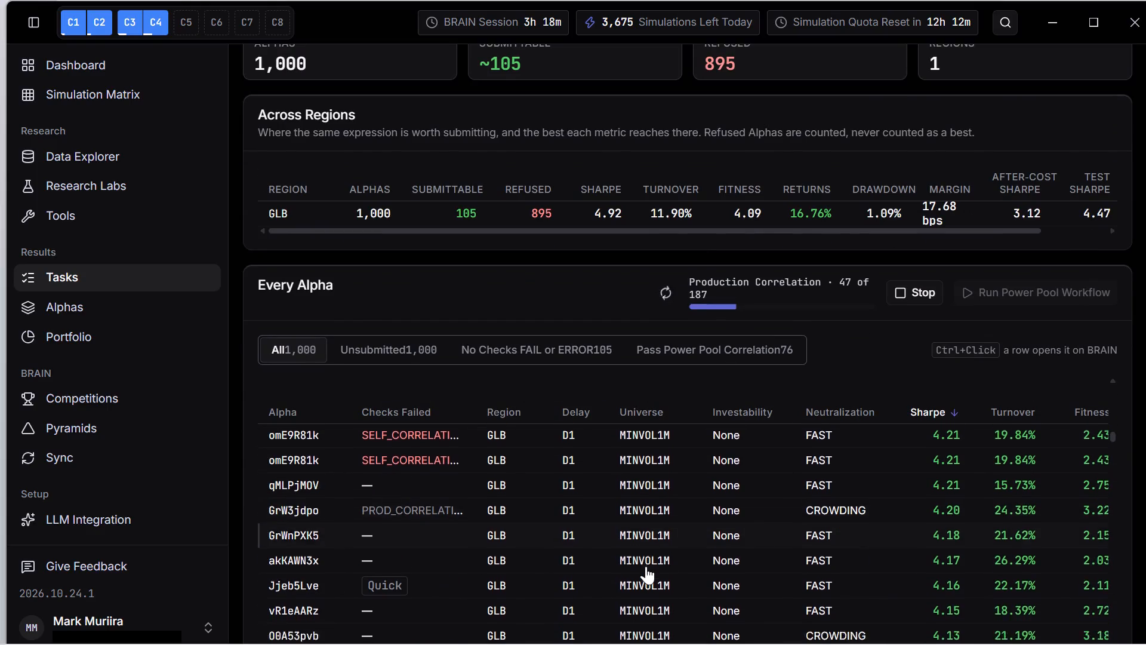
Open alpha GrWnPXK5, re-check it on BRAIN and review its submission checks.
{"action": "left_click", "coordinate": [497, 471]}
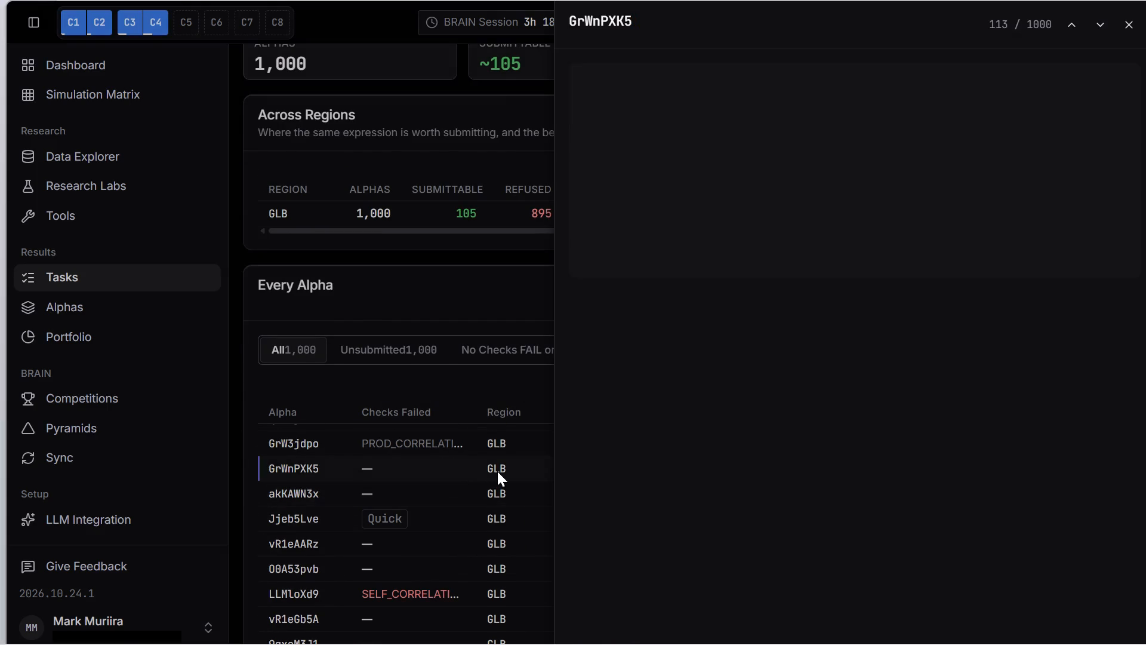
{"action": "scroll", "coordinate": [793, 482], "scroll_direction": "down", "scroll_amount": 8}
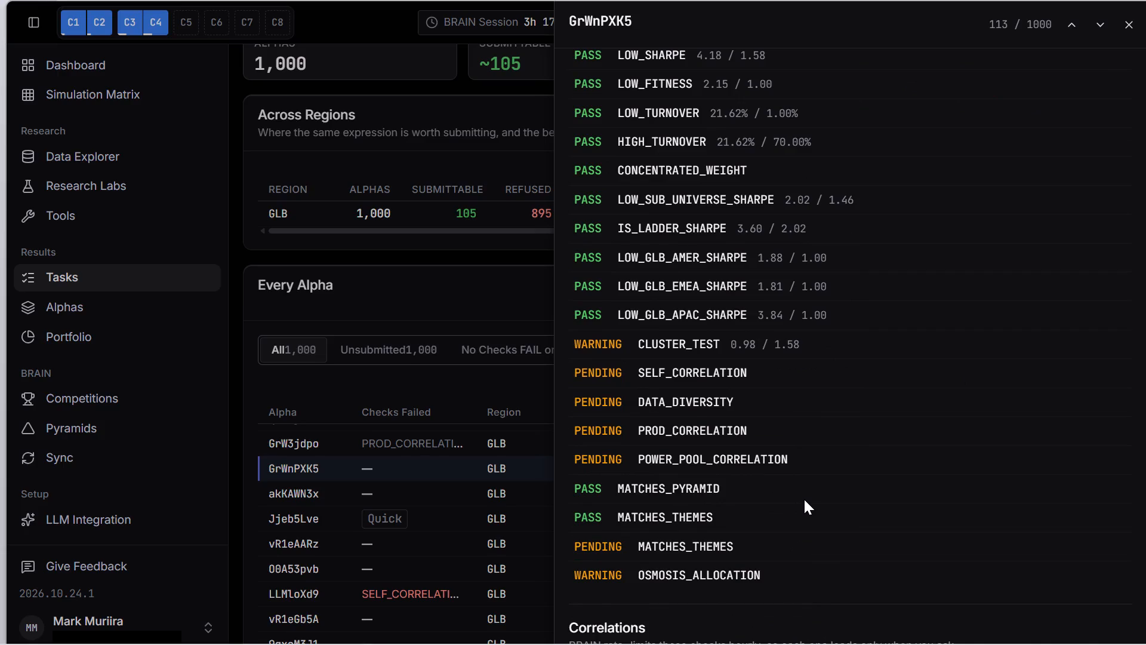
{"action": "scroll", "coordinate": [803, 490], "scroll_direction": "up", "scroll_amount": 6}
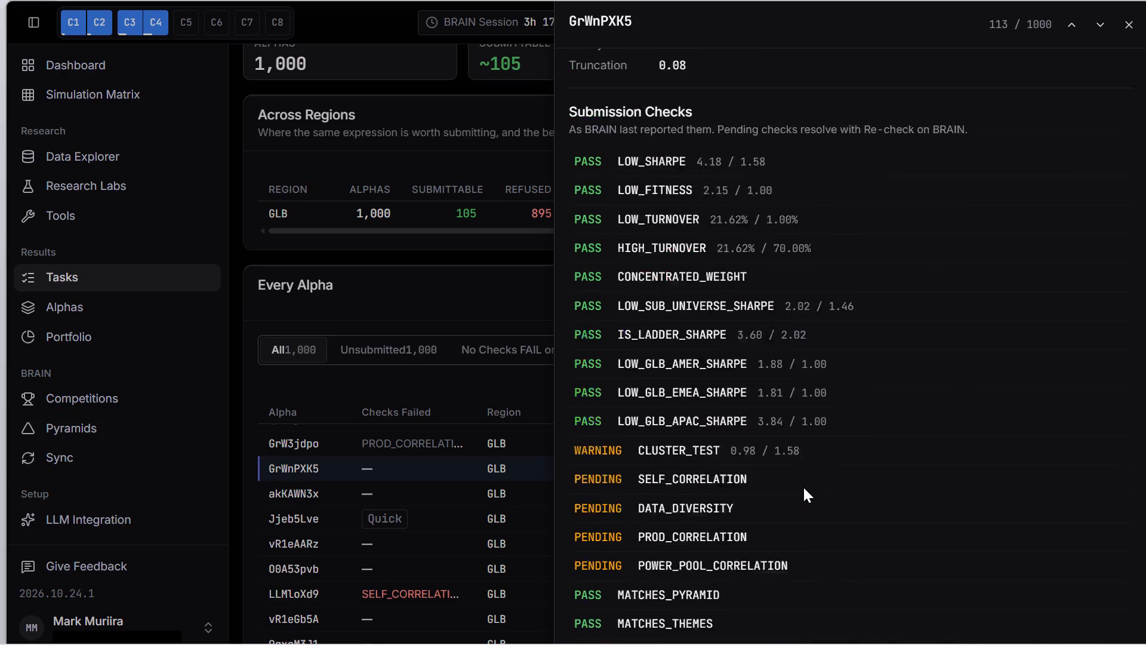
{"action": "scroll", "coordinate": [918, 431], "scroll_direction": "up", "scroll_amount": 11}
{"action": "left_click", "coordinate": [871, 161]}
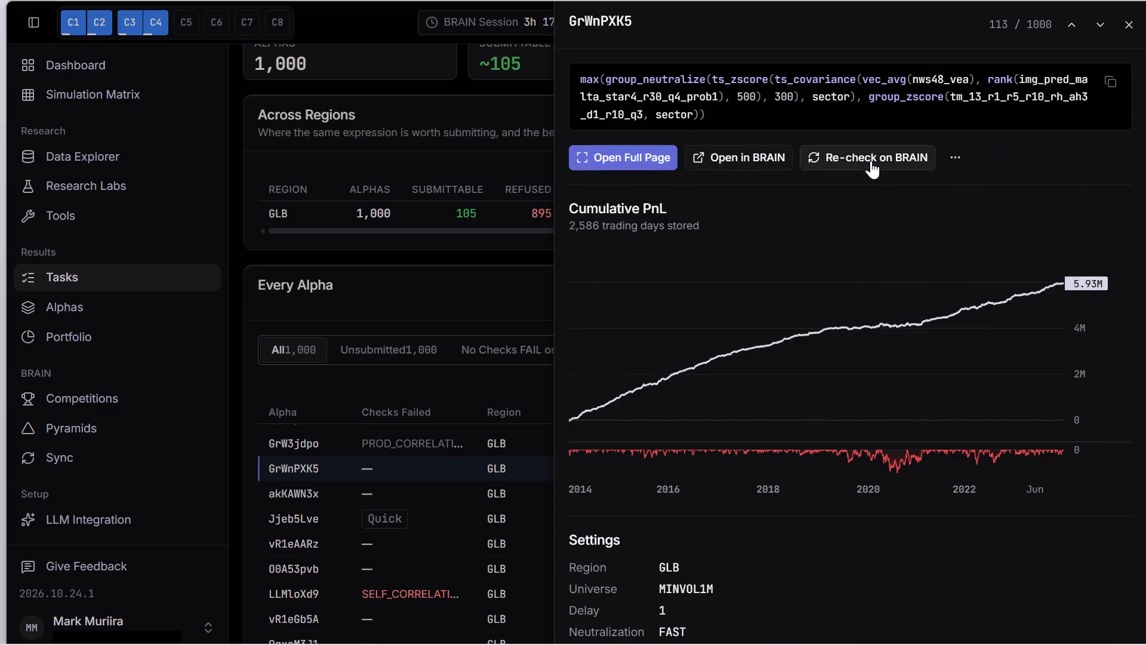
{"action": "scroll", "coordinate": [1088, 431], "scroll_direction": "down", "scroll_amount": 7}
{"action": "scroll", "coordinate": [1089, 485], "scroll_direction": "down", "scroll_amount": 4}
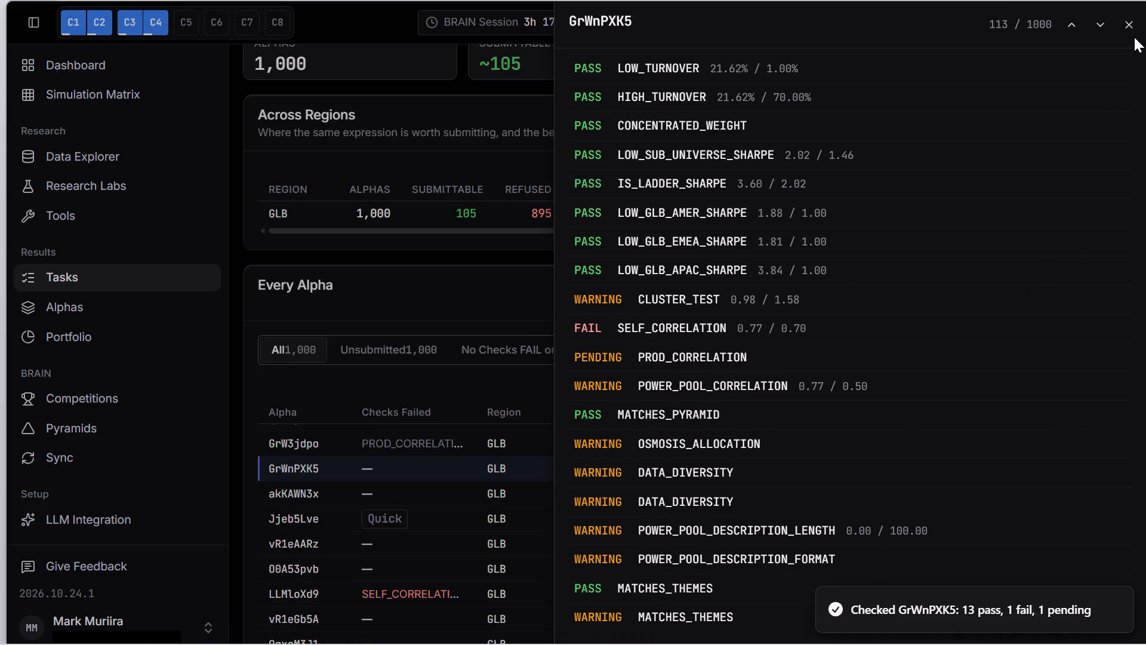
{"action": "left_click", "coordinate": [1130, 17]}
Open alpha vR1J7zNG further down the Every Alpha table and review its submission checks, settings, expression and PnL curve.
{"action": "scroll", "coordinate": [812, 542], "scroll_direction": "down", "scroll_amount": 7}
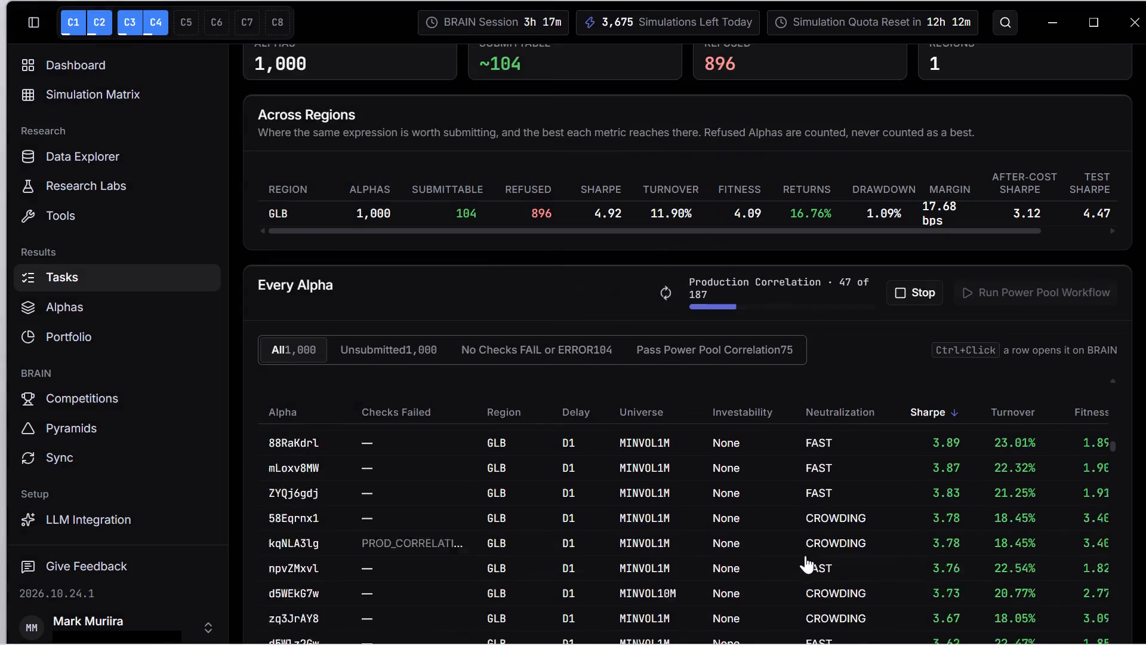
{"action": "left_click", "coordinate": [547, 591]}
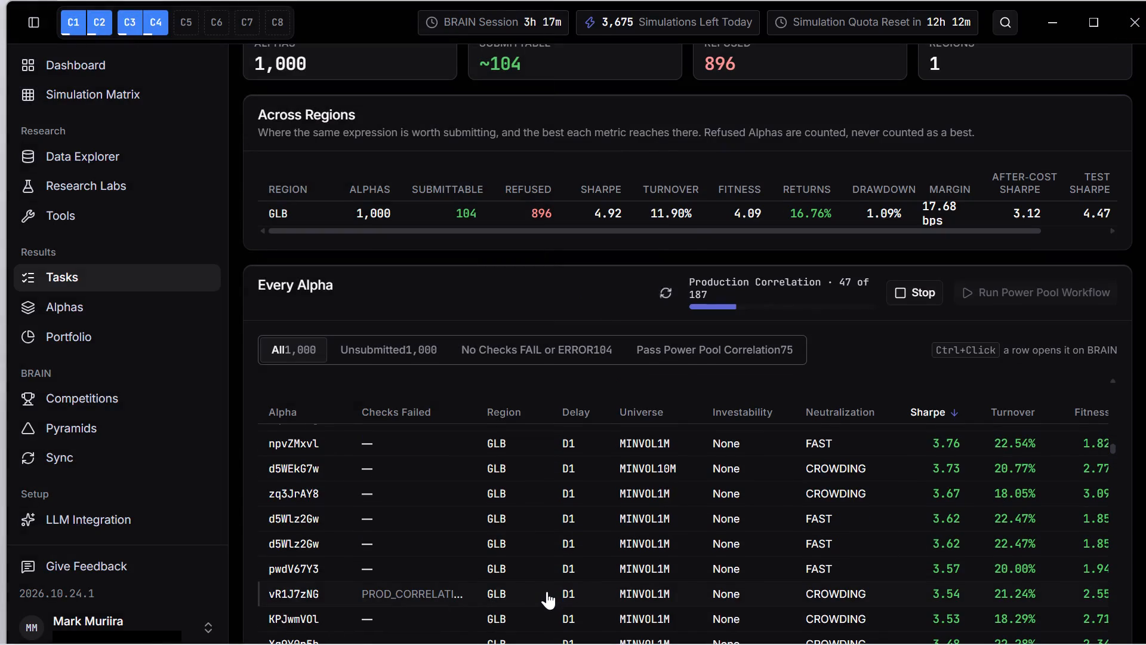
{"action": "scroll", "coordinate": [683, 541], "scroll_direction": "down", "scroll_amount": 3}
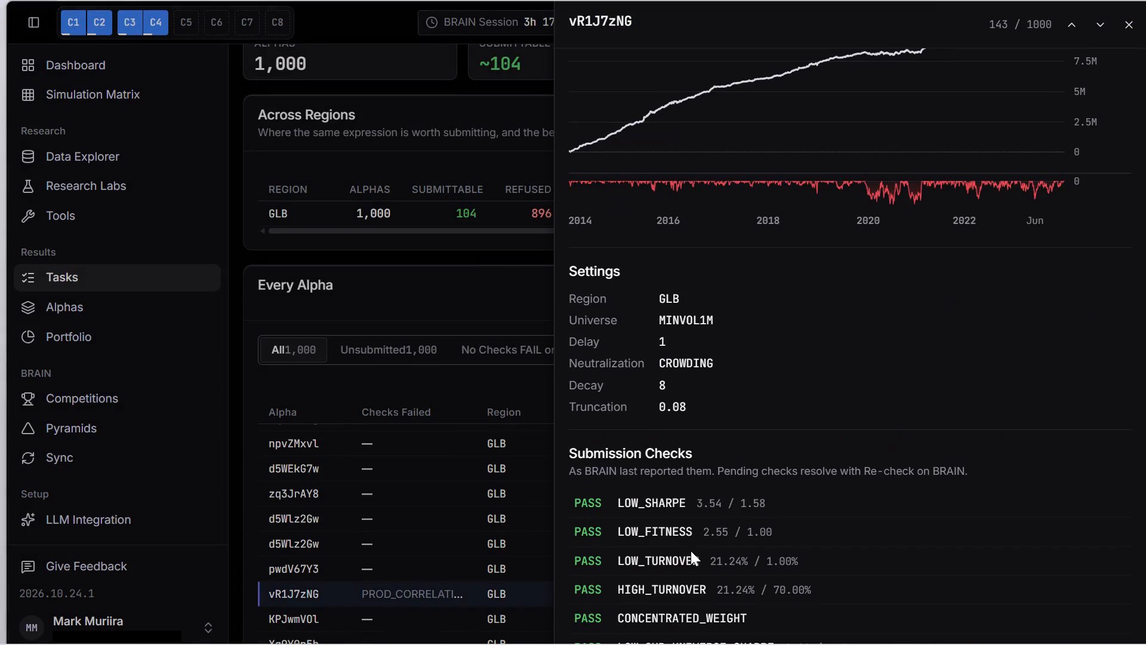
{"action": "scroll", "coordinate": [706, 591], "scroll_direction": "down", "scroll_amount": 4}
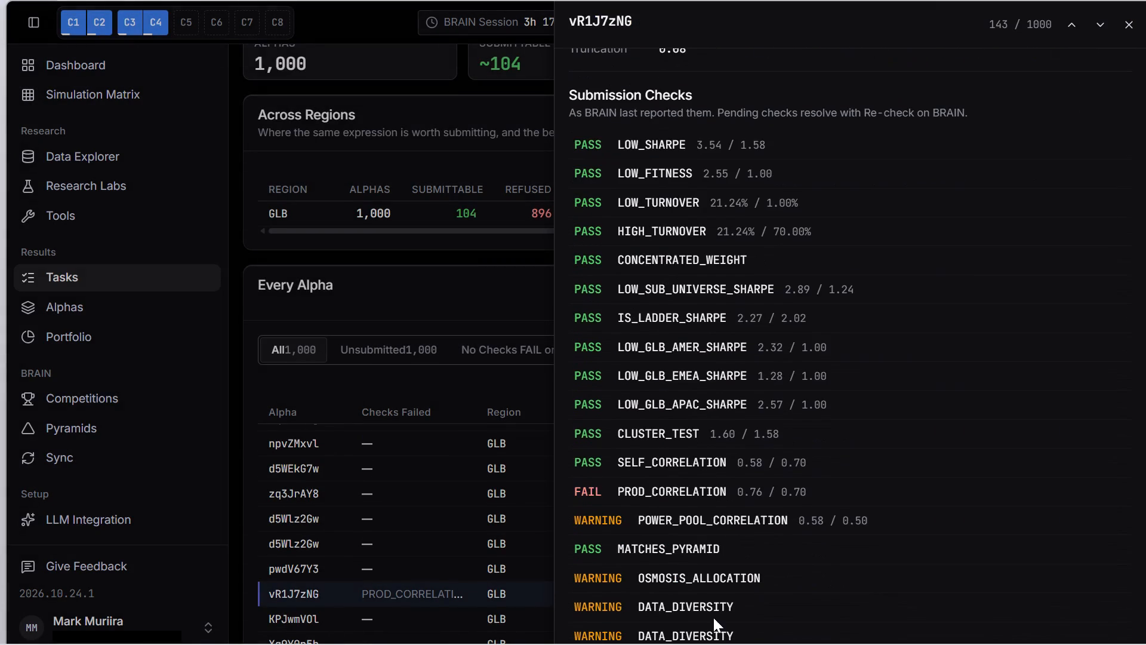
{"action": "scroll", "coordinate": [725, 598], "scroll_direction": "down", "scroll_amount": 2}
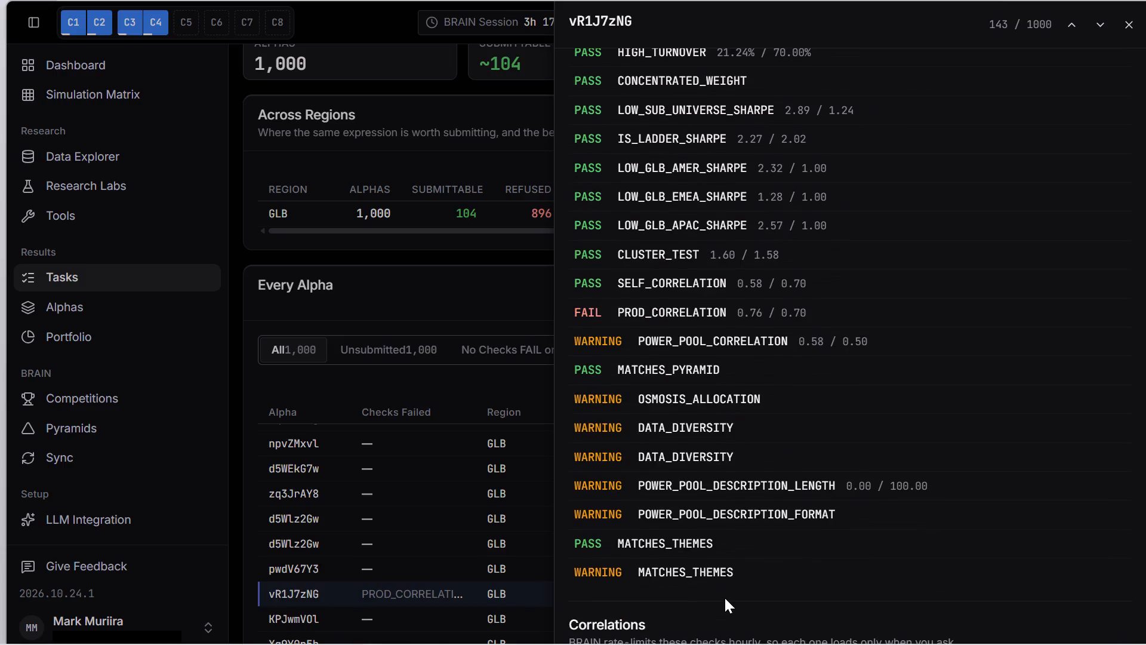
{"action": "scroll", "coordinate": [725, 598], "scroll_direction": "down", "scroll_amount": 2}
{"action": "scroll", "coordinate": [725, 598], "scroll_direction": "up", "scroll_amount": 5}
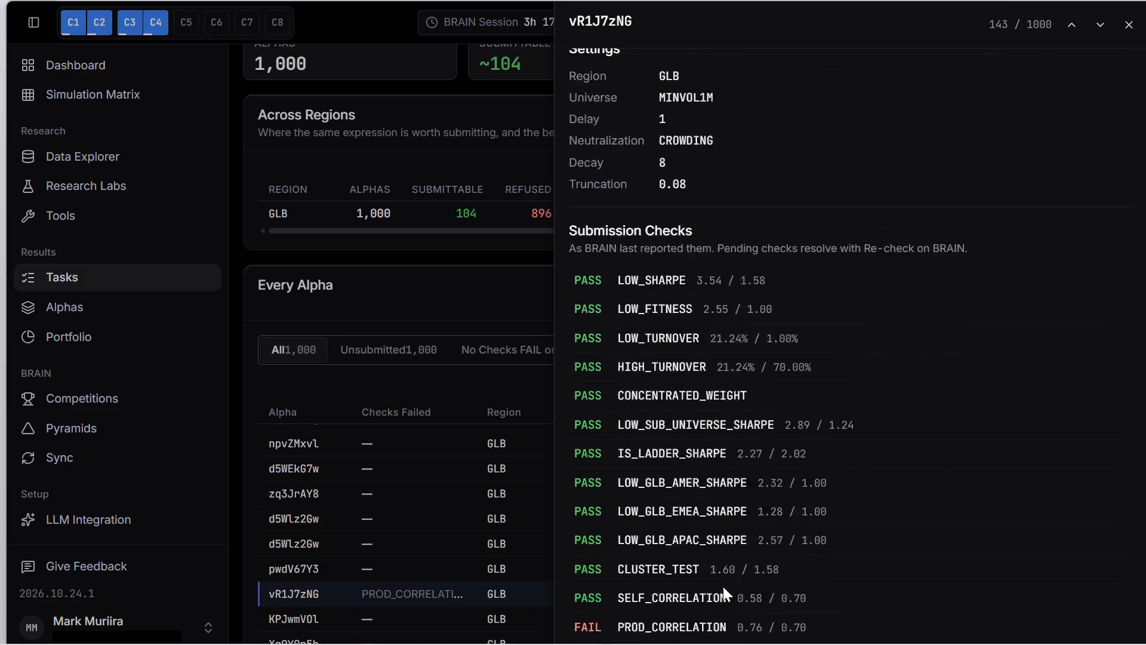
{"action": "scroll", "coordinate": [730, 562], "scroll_direction": "up", "scroll_amount": 5}
{"action": "scroll", "coordinate": [773, 523], "scroll_direction": "up", "scroll_amount": 5}
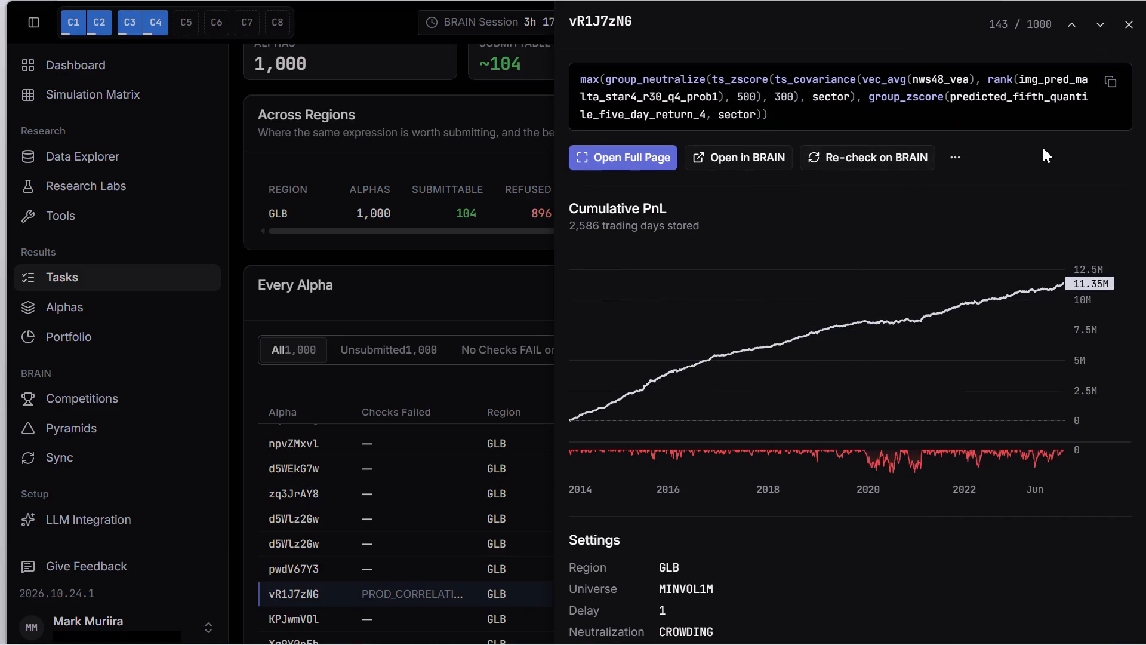
Send alpha vR1J7zNG to the Correlation Breaker, analyse it and run its re-shape immediately.
{"action": "scroll", "coordinate": [1048, 146], "scroll_direction": "up", "scroll_amount": 4}
{"action": "scroll", "coordinate": [956, 157], "scroll_direction": "up", "scroll_amount": 1}
{"action": "left_click", "coordinate": [956, 157]}
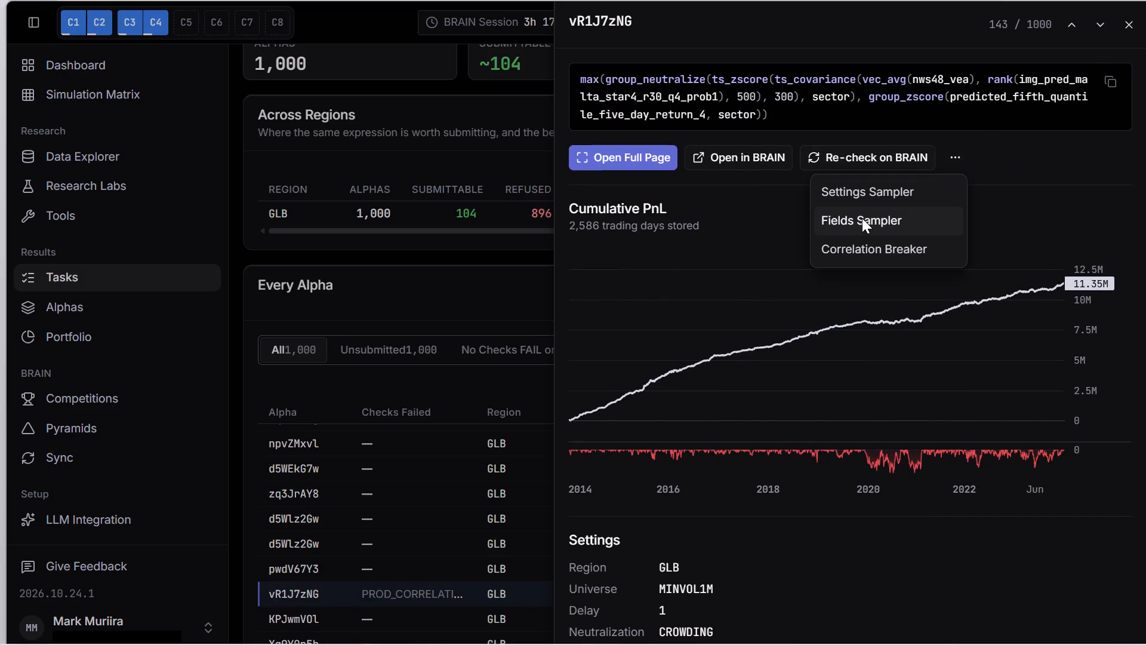
{"action": "left_click", "coordinate": [849, 249]}
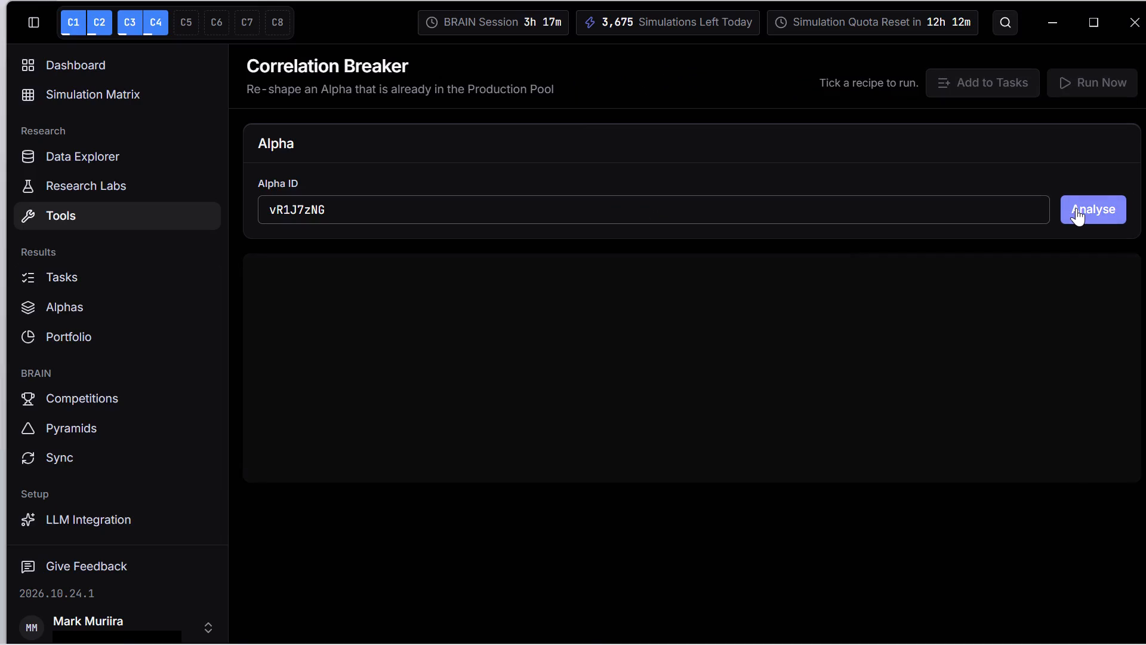
{"action": "left_click", "coordinate": [1076, 208]}
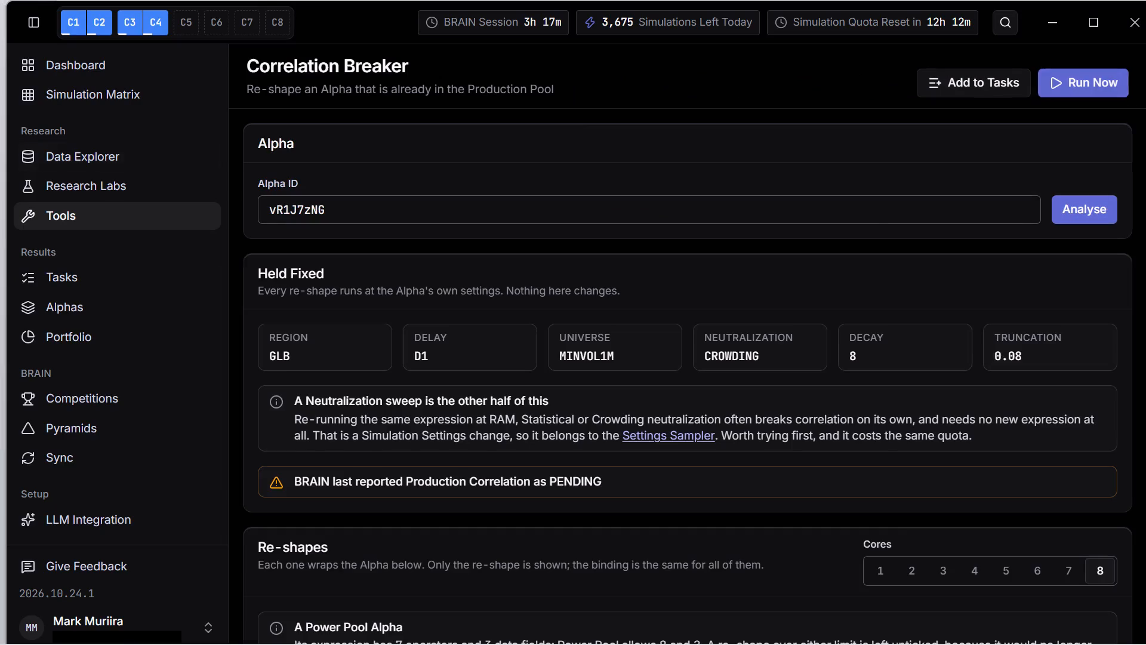
{"action": "left_click", "coordinate": [1086, 78]}
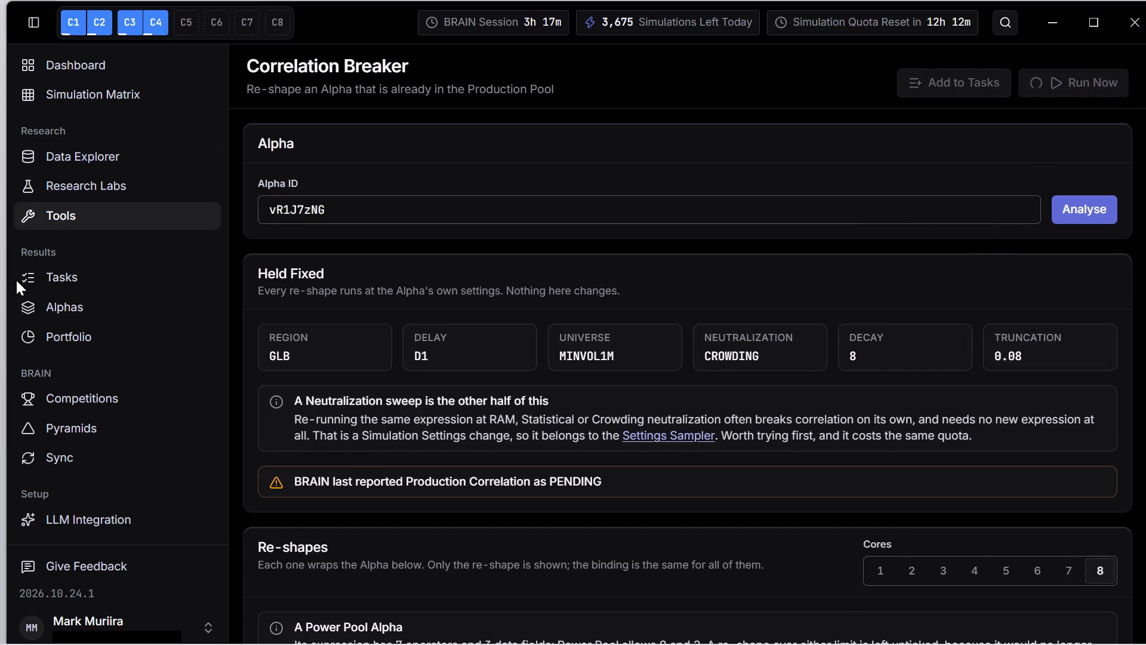
Set the waiting Correlation Breaker task in the task list to 2 cores and save it.
{"action": "left_click", "coordinate": [107, 285]}
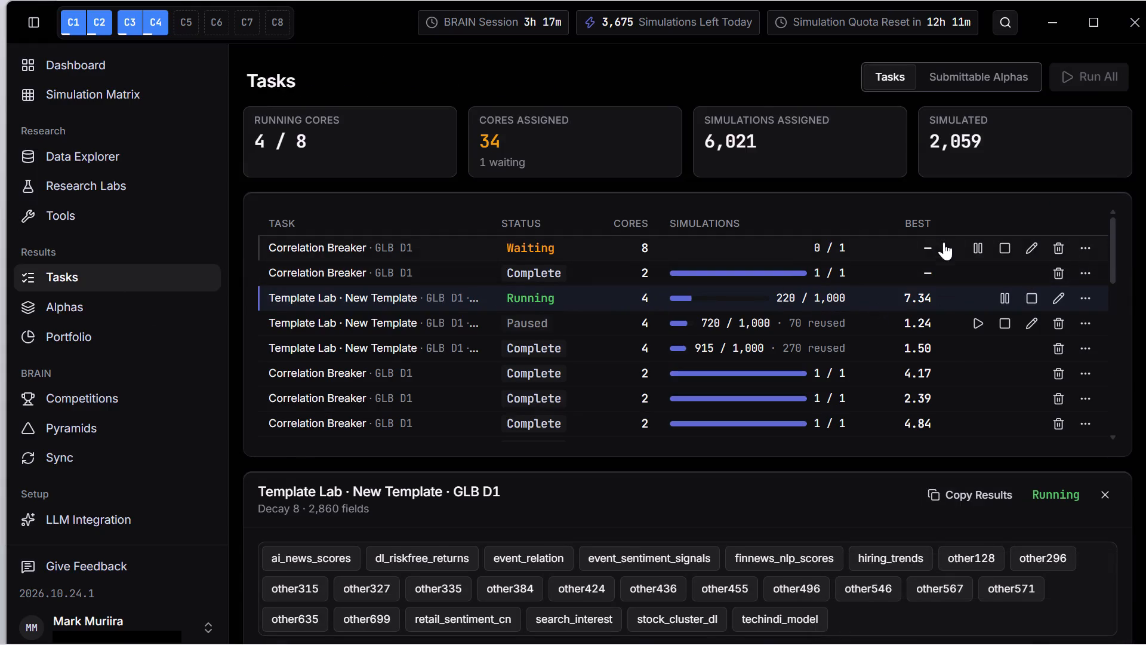
{"action": "left_click", "coordinate": [1028, 250]}
{"action": "left_click", "coordinate": [377, 308]}
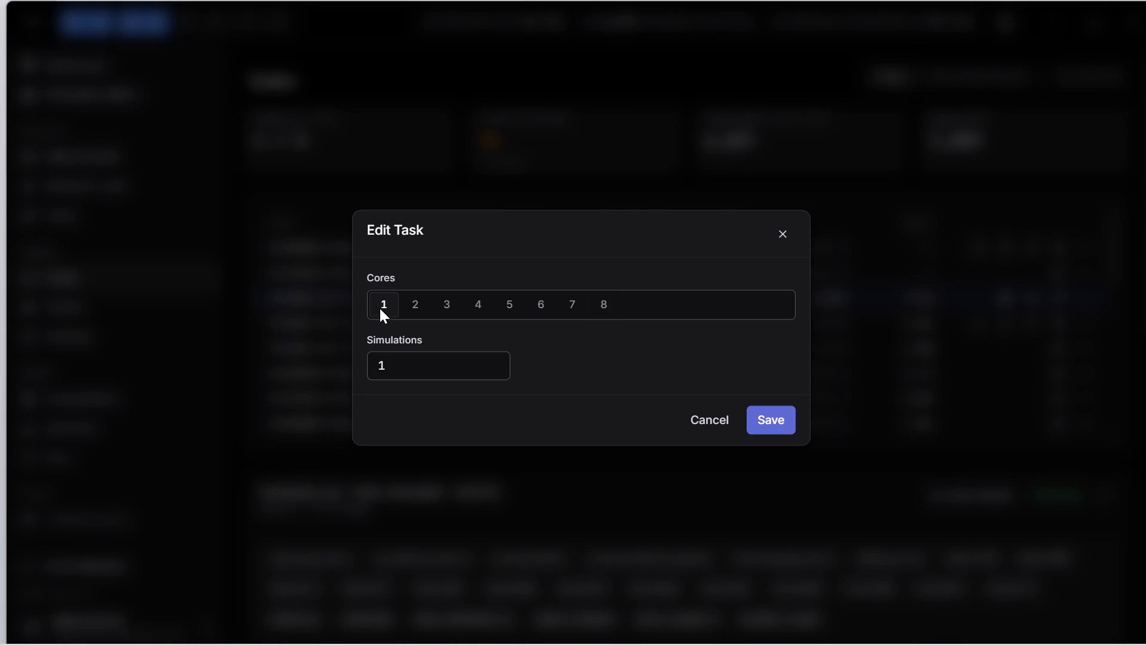
{"action": "left_click", "coordinate": [409, 306]}
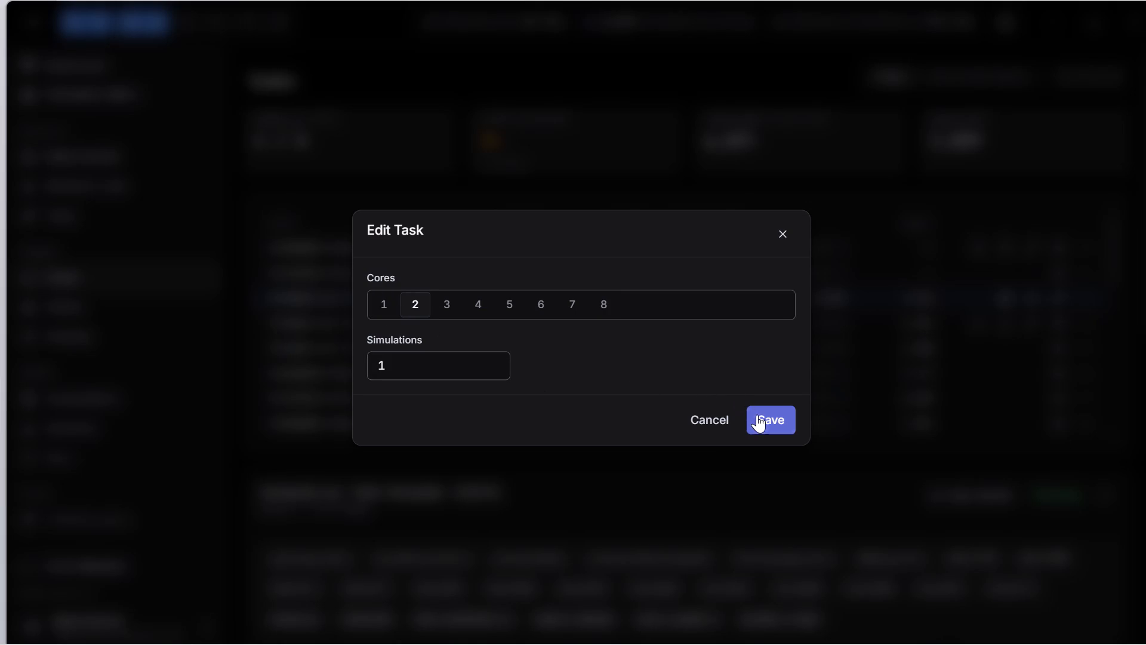
{"action": "left_click", "coordinate": [757, 414]}
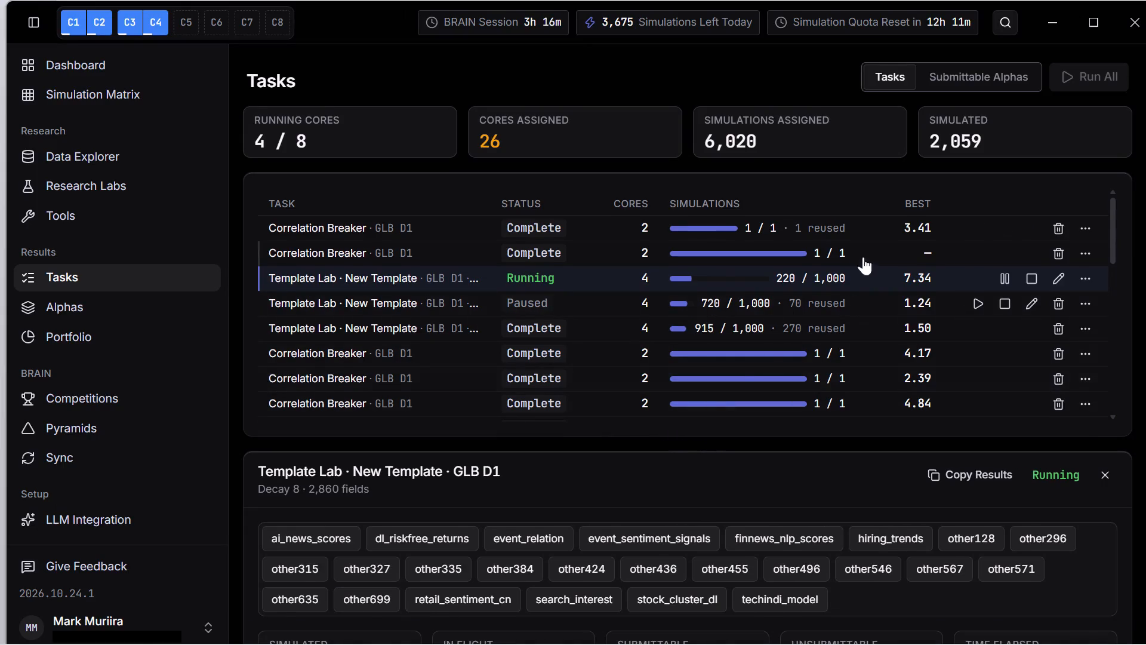
Open the re-shaped alpha from the newest completed Correlation Breaker task and review its submission checks, expression and PnL curve.
{"action": "left_click", "coordinate": [818, 229]}
{"action": "scroll", "coordinate": [774, 497], "scroll_direction": "down", "scroll_amount": 5}
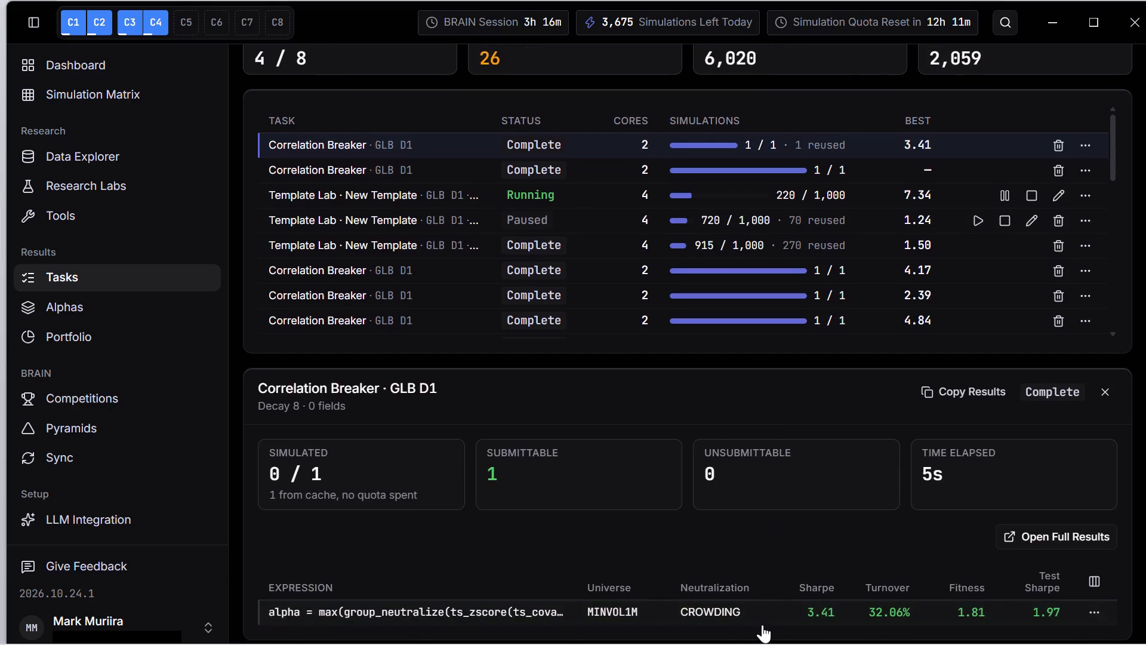
{"action": "left_click", "coordinate": [759, 615]}
{"action": "scroll", "coordinate": [781, 554], "scroll_direction": "down", "scroll_amount": 6}
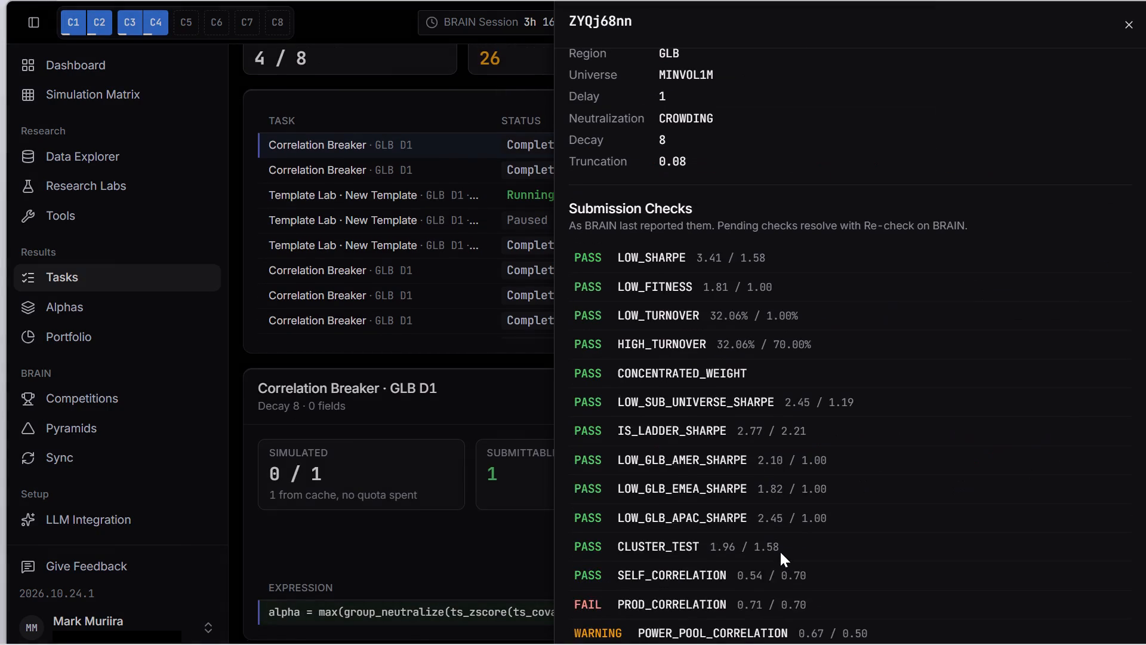
{"action": "scroll", "coordinate": [780, 552], "scroll_direction": "down", "scroll_amount": 2}
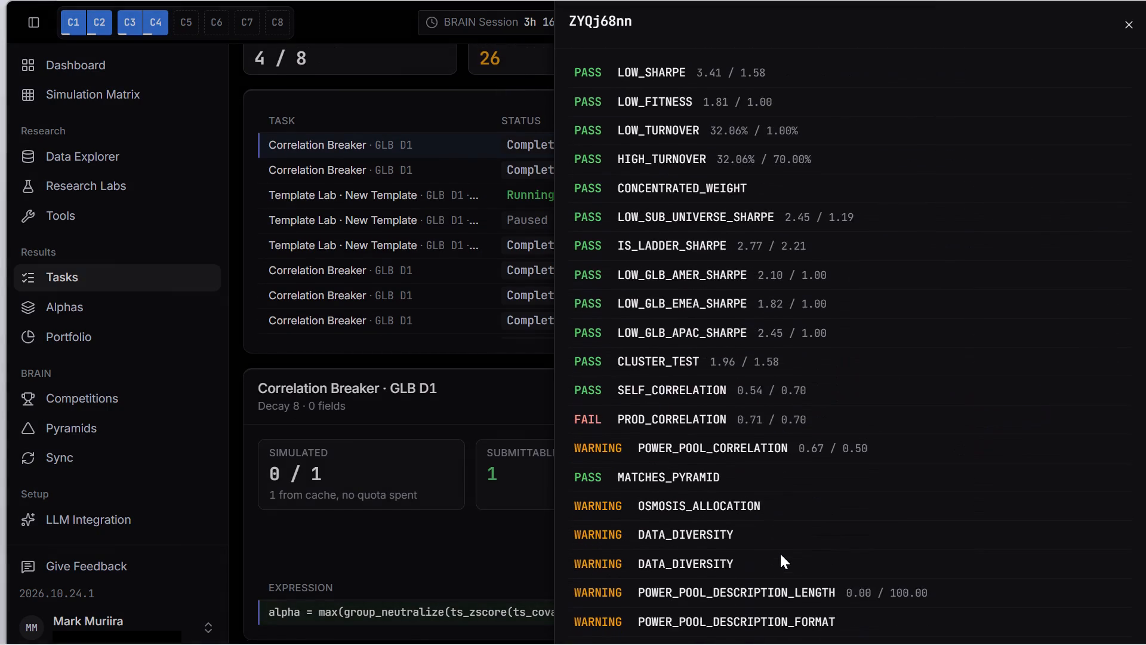
{"action": "scroll", "coordinate": [780, 554], "scroll_direction": "down", "scroll_amount": 1}
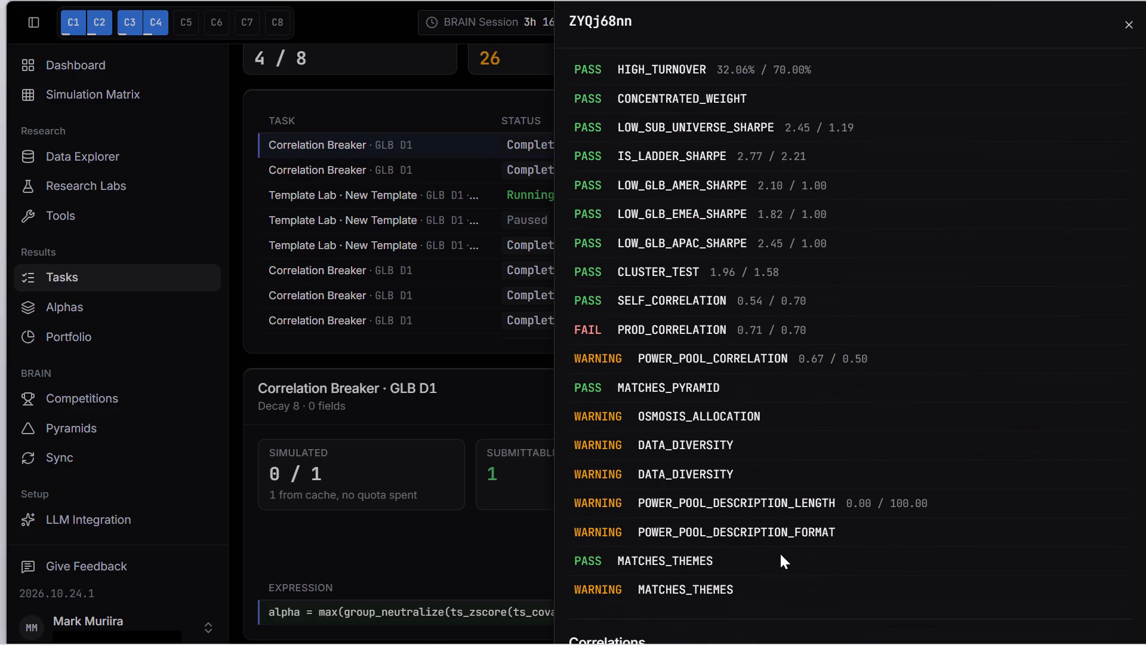
{"action": "scroll", "coordinate": [780, 554], "scroll_direction": "up", "scroll_amount": 10}
{"action": "scroll", "coordinate": [963, 328], "scroll_direction": "up", "scroll_amount": 1}
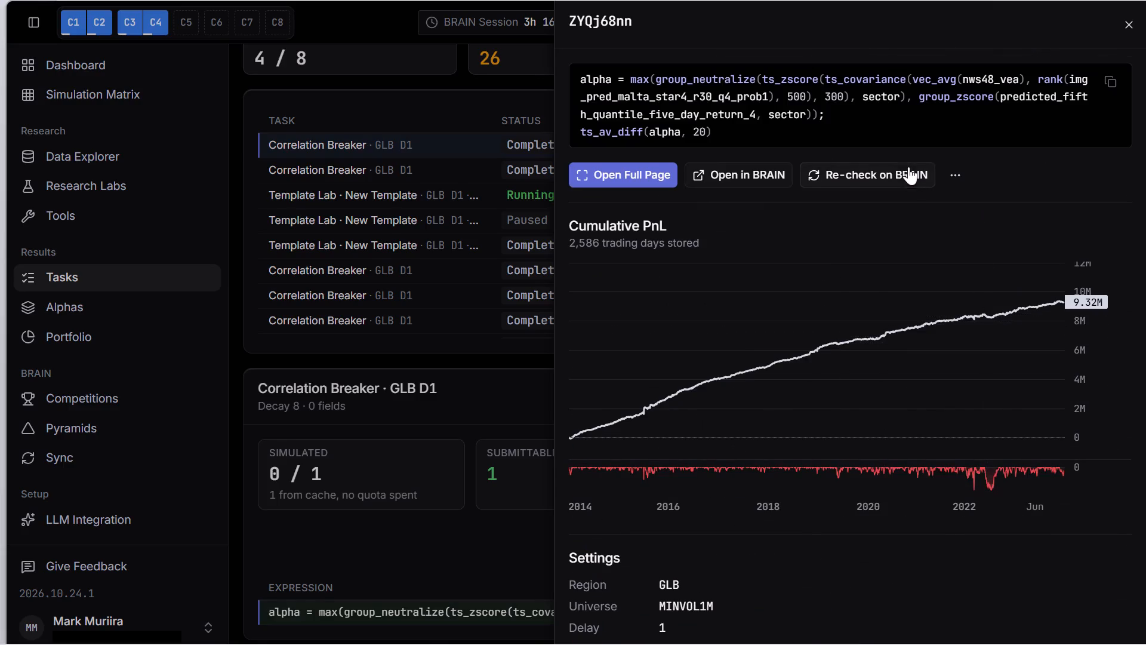
Open the full page of alpha ZYQj68nn and copy its alpha ID from the properties.
{"action": "left_click", "coordinate": [624, 179]}
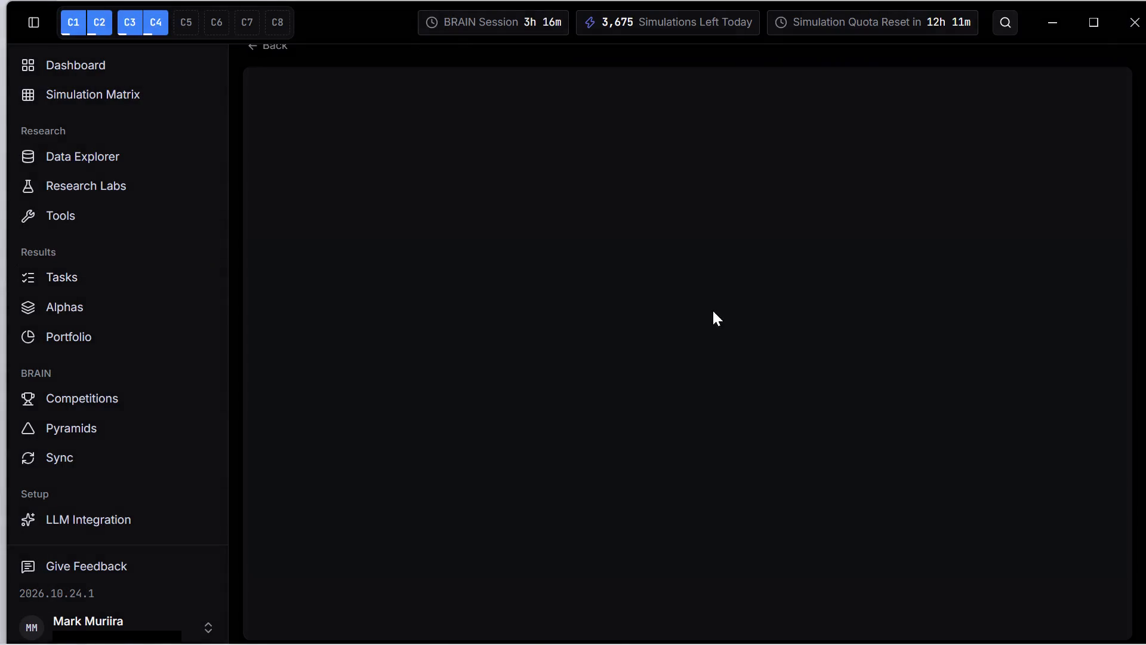
{"action": "scroll", "coordinate": [1128, 577], "scroll_direction": "down", "scroll_amount": 4}
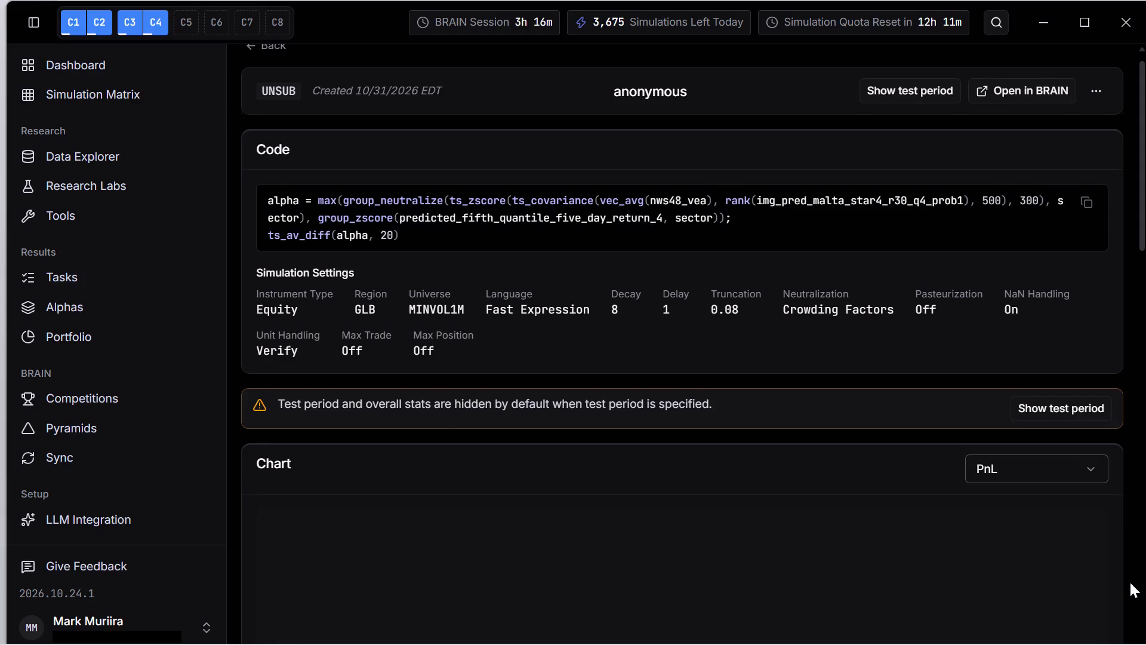
{"action": "scroll", "coordinate": [1130, 582], "scroll_direction": "down", "scroll_amount": 12}
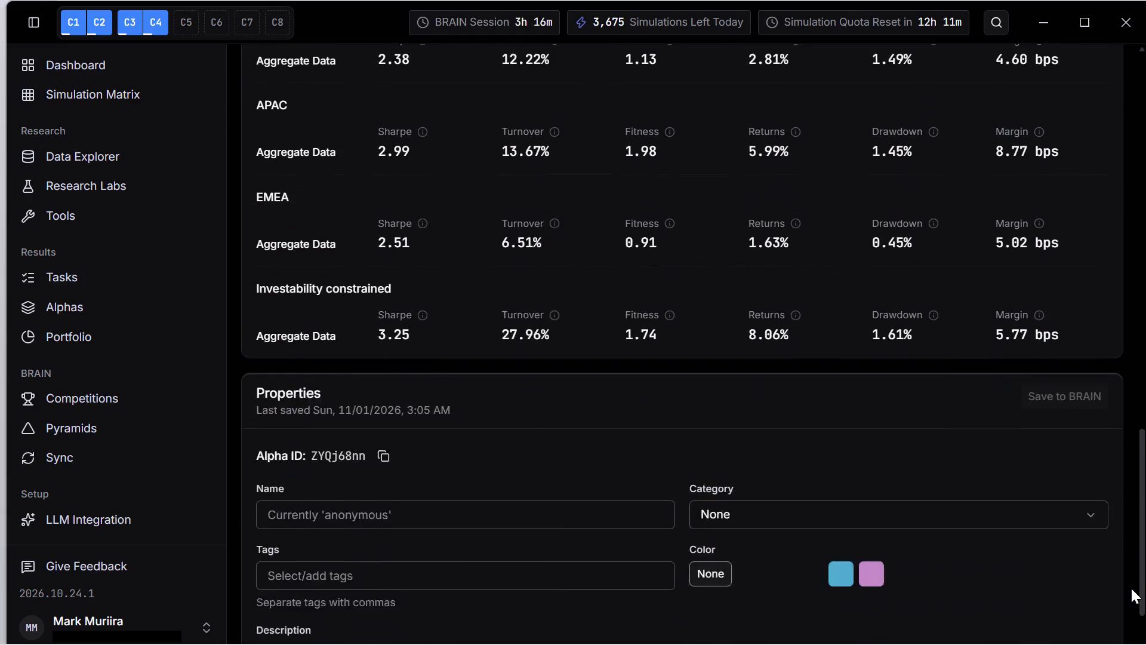
{"action": "scroll", "coordinate": [1131, 588], "scroll_direction": "down", "scroll_amount": 10}
{"action": "left_click", "coordinate": [382, 363]}
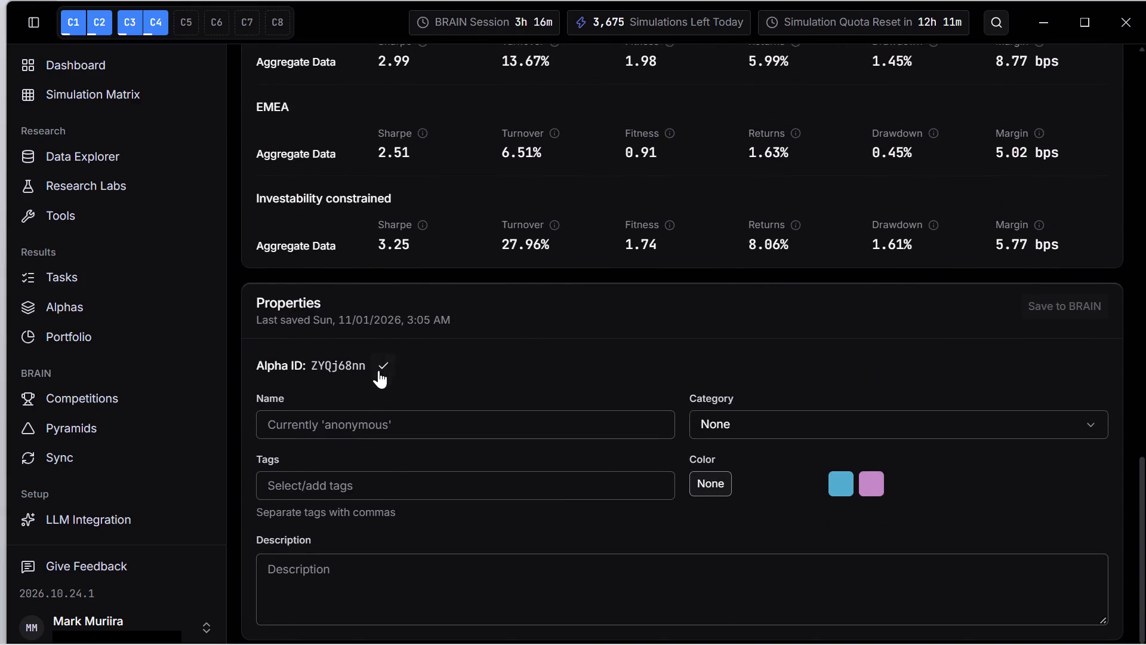
Analyse alpha ZYQj68nn in the Correlation Breaker by entering its copied ID.
{"action": "left_click", "coordinate": [95, 214]}
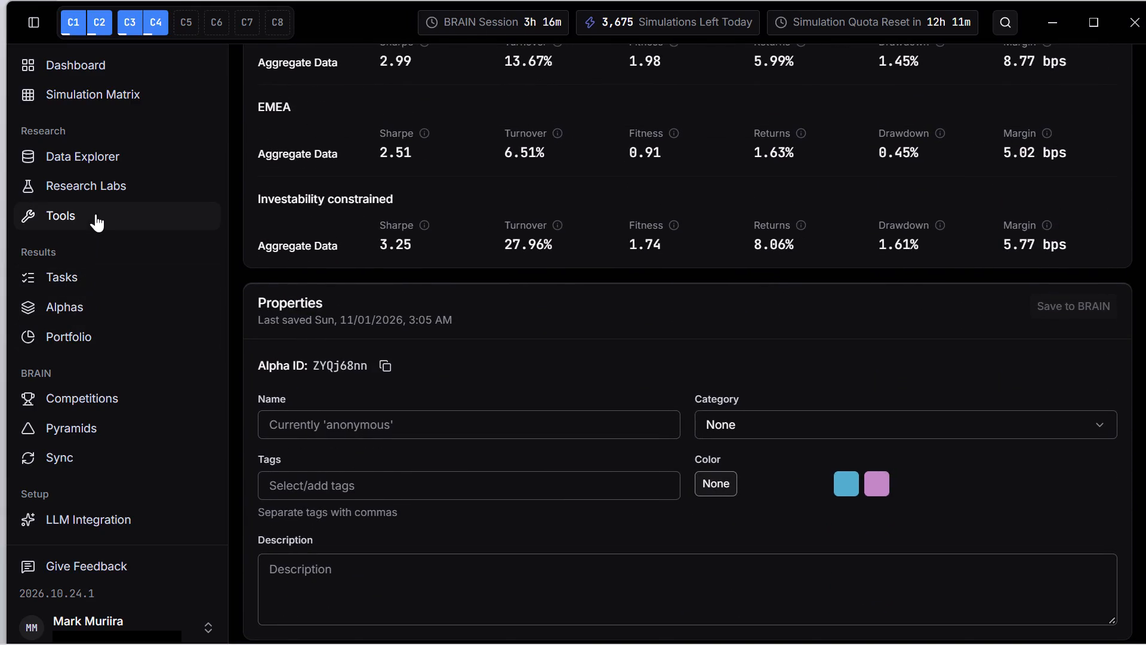
{"action": "left_click", "coordinate": [842, 197]}
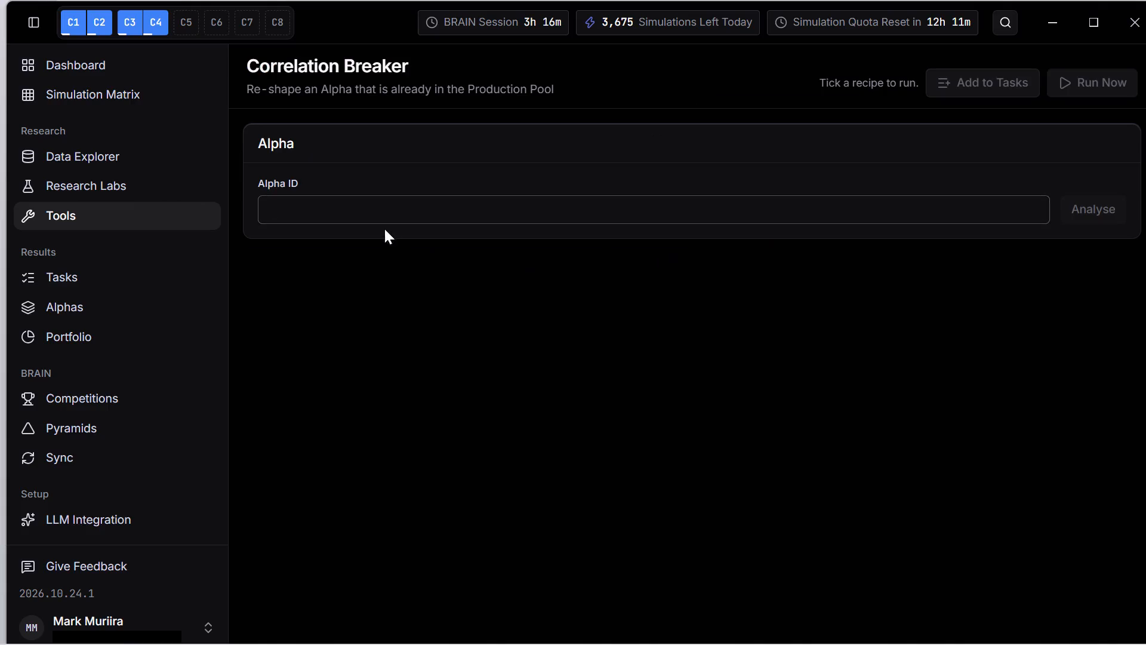
{"action": "right_click", "coordinate": [355, 204]}
{"action": "left_click", "coordinate": [409, 384]}
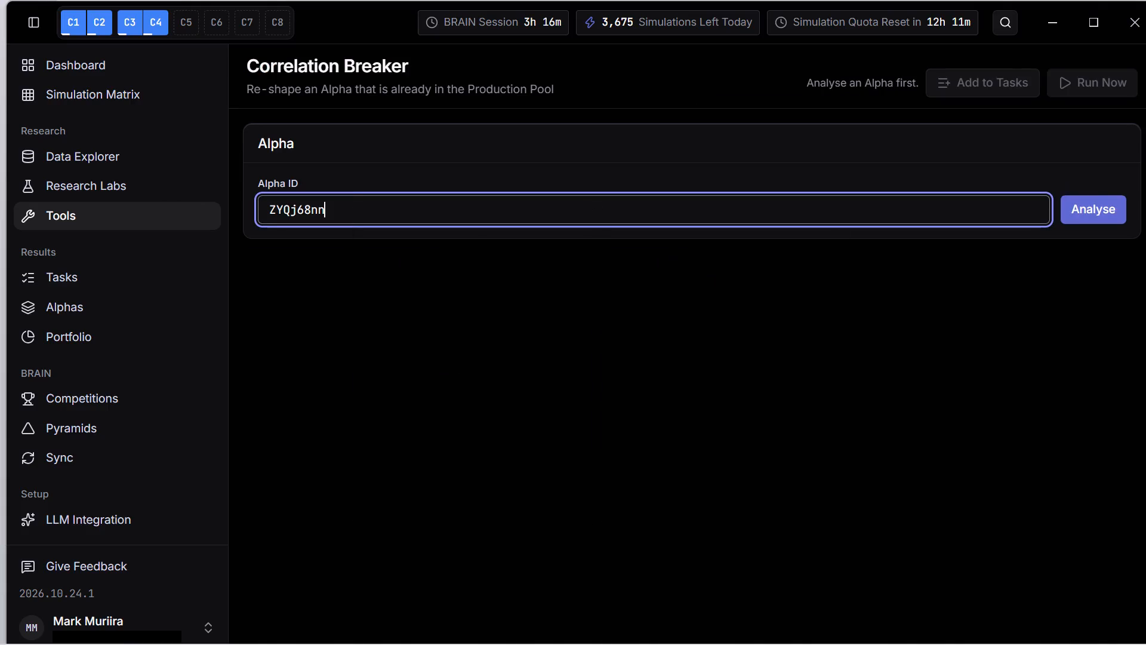
{"action": "left_click", "coordinate": [1085, 207]}
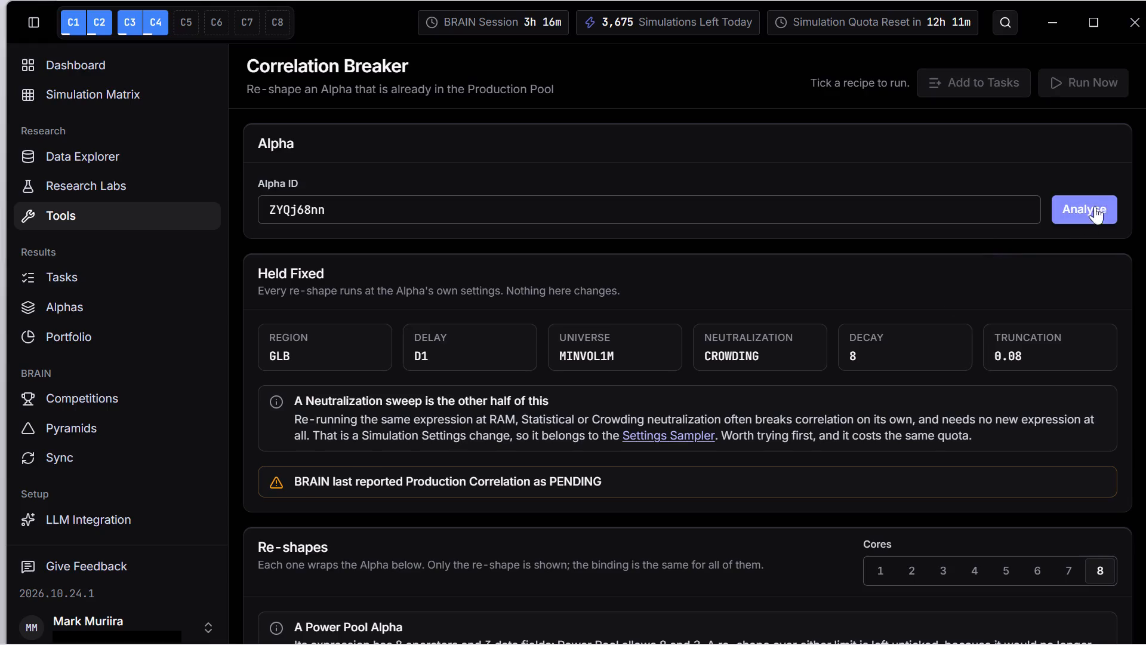
{"action": "scroll", "coordinate": [936, 334], "scroll_direction": "down", "scroll_amount": 1}
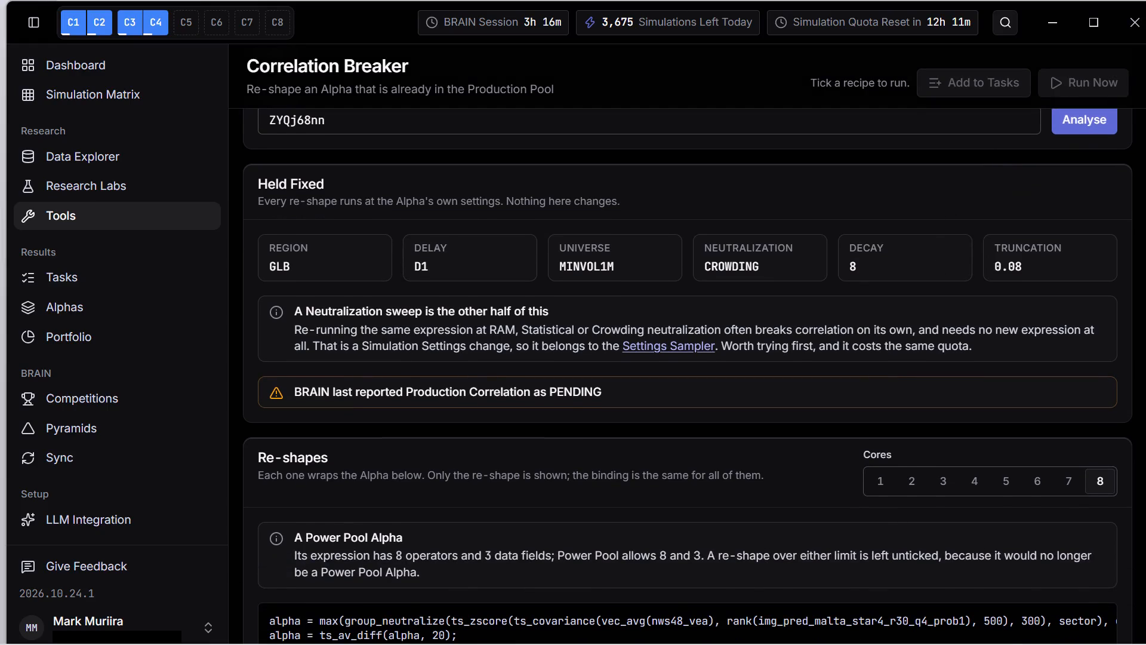
Take alpha ZYQj68nn into the linked Settings Sampler and set the search space to 2 cores.
{"action": "left_click", "coordinate": [668, 345]}
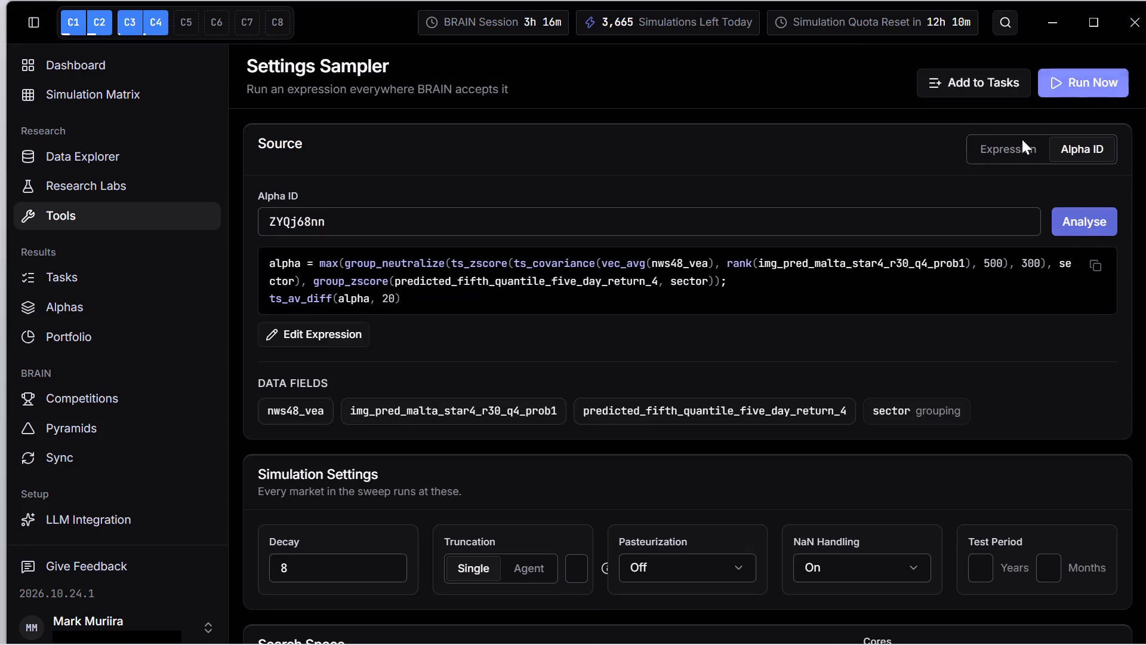
{"action": "scroll", "coordinate": [669, 367], "scroll_direction": "down", "scroll_amount": 3}
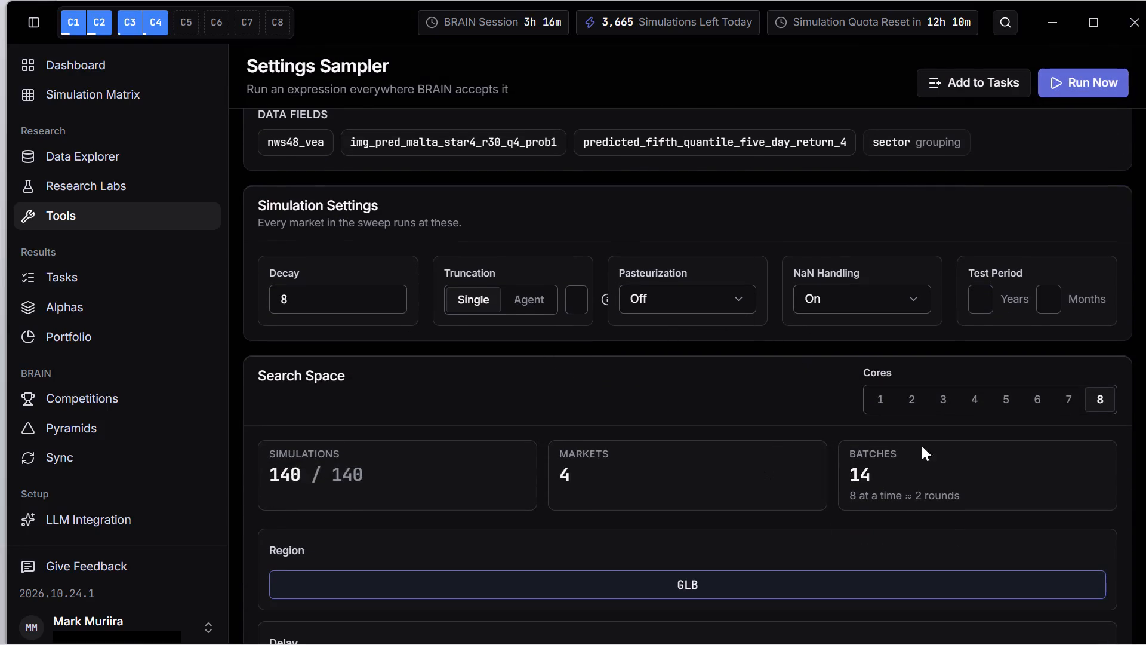
{"action": "left_click", "coordinate": [913, 406]}
Exclude all Other neutralizations from the sweep: Subindustry, Country / Region, Market, Sector, None and Industry.
{"action": "scroll", "coordinate": [445, 415], "scroll_direction": "down", "scroll_amount": 3}
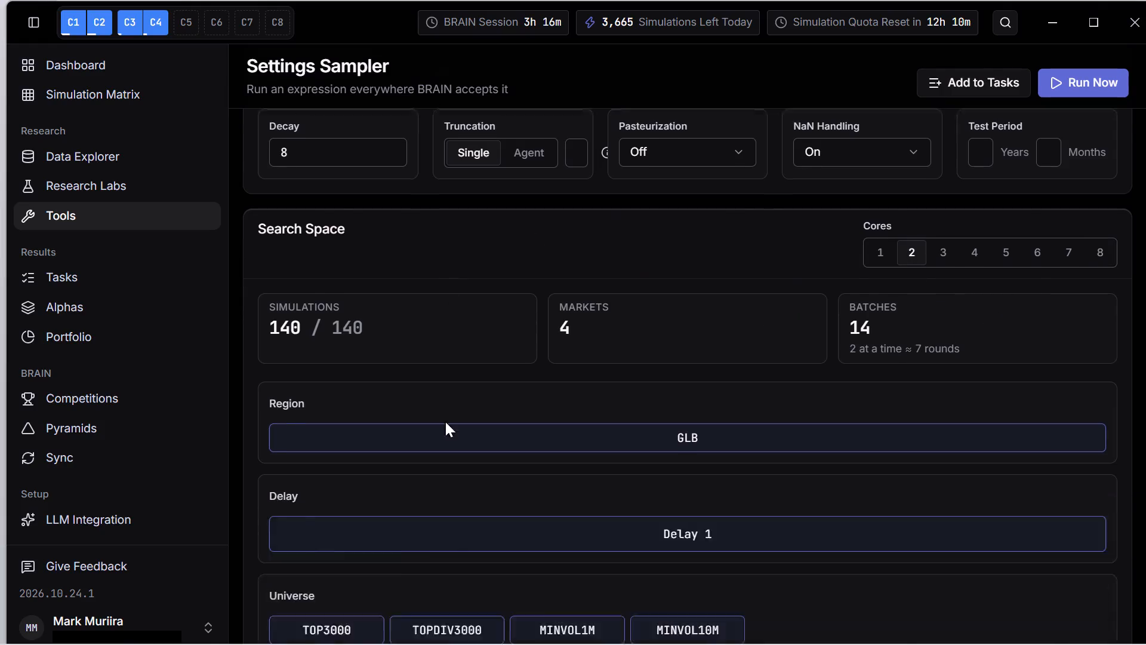
{"action": "scroll", "coordinate": [463, 426], "scroll_direction": "down", "scroll_amount": 3}
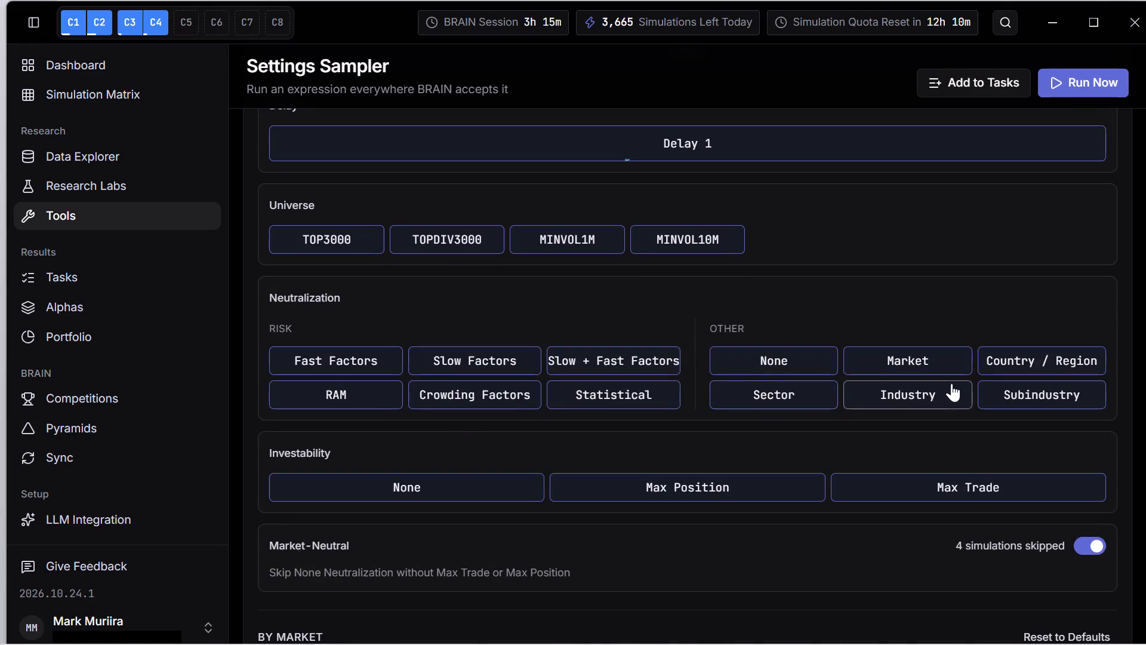
{"action": "scroll", "coordinate": [750, 426], "scroll_direction": "down", "scroll_amount": 2}
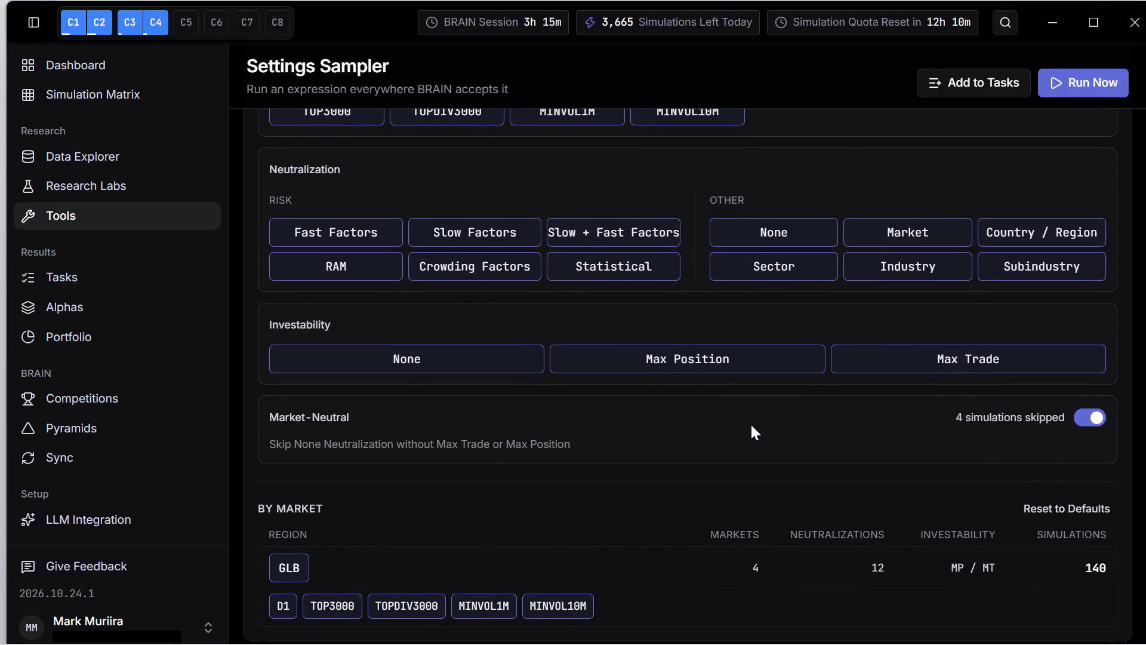
{"action": "scroll", "coordinate": [751, 425], "scroll_direction": "down", "scroll_amount": 2}
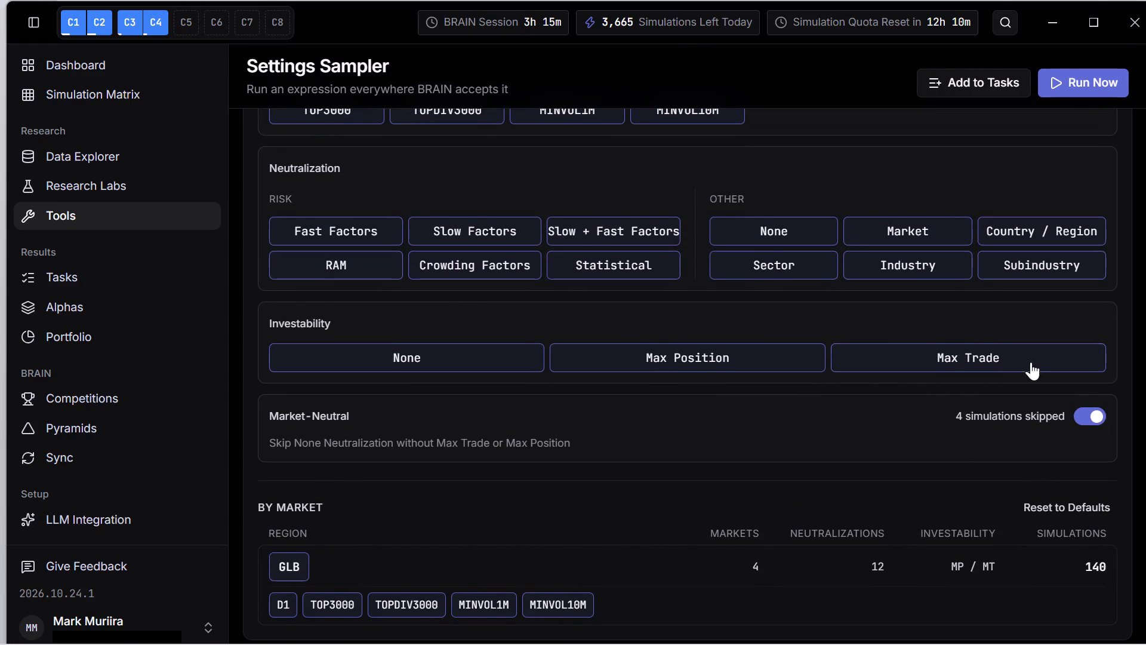
{"action": "scroll", "coordinate": [1040, 364], "scroll_direction": "up", "scroll_amount": 1}
{"action": "left_click", "coordinate": [1030, 362]}
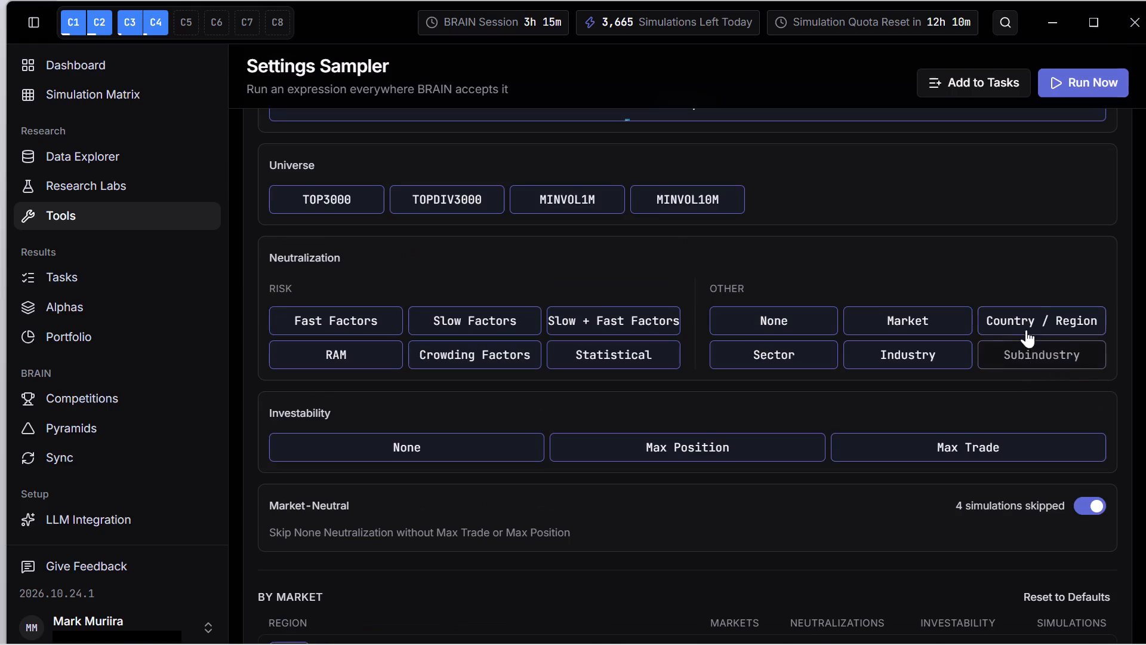
{"action": "left_click", "coordinate": [1024, 321]}
{"action": "left_click", "coordinate": [914, 329]}
{"action": "left_click_drag", "start_coordinate": [903, 353], "coordinate": [786, 367]}
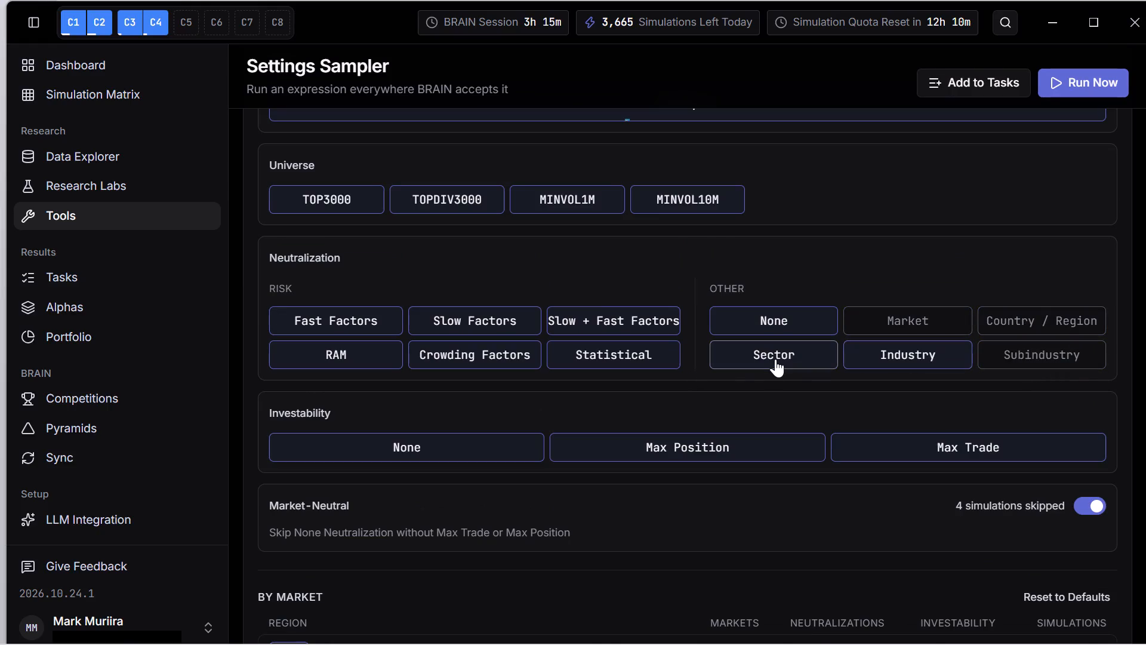
{"action": "left_click", "coordinate": [775, 359]}
{"action": "left_click", "coordinate": [772, 325]}
{"action": "left_click", "coordinate": [963, 356]}
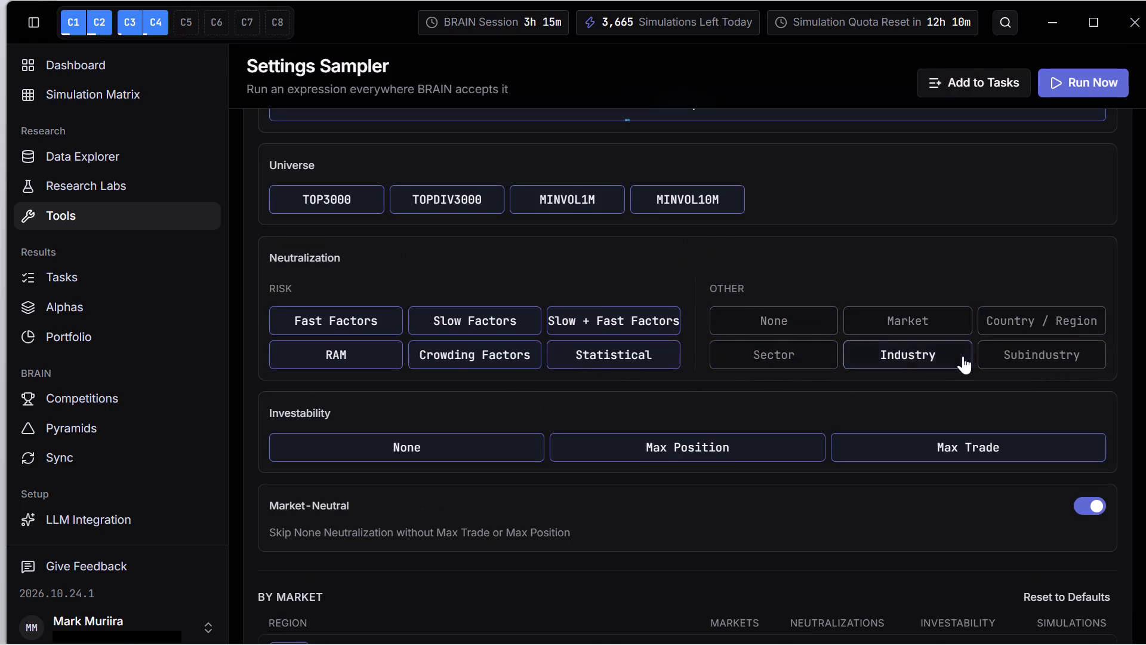
Exclude the Risk neutralizations Statistical, Slow + Fast Factors, Slow Factors and RAM, keeping only Fast Factors and Crowding Factors in the sweep.
{"action": "left_click", "coordinate": [603, 355]}
{"action": "left_click_drag", "start_coordinate": [588, 327], "coordinate": [562, 326]}
{"action": "left_click", "coordinate": [491, 351]}
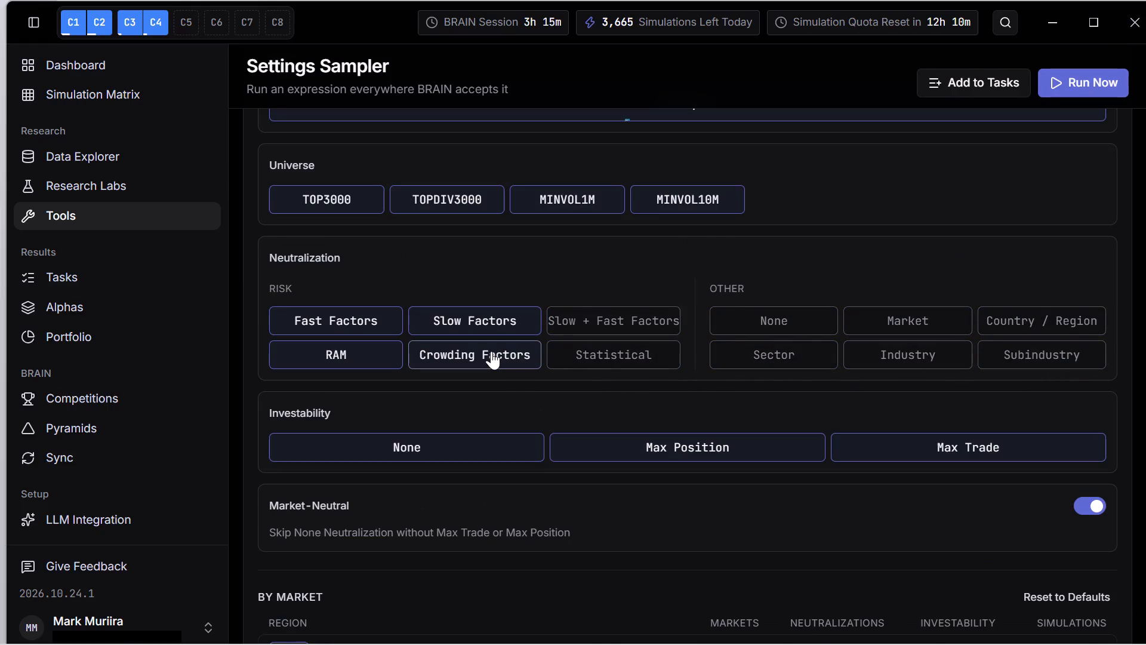
{"action": "left_click", "coordinate": [489, 352]}
{"action": "left_click", "coordinate": [485, 322]}
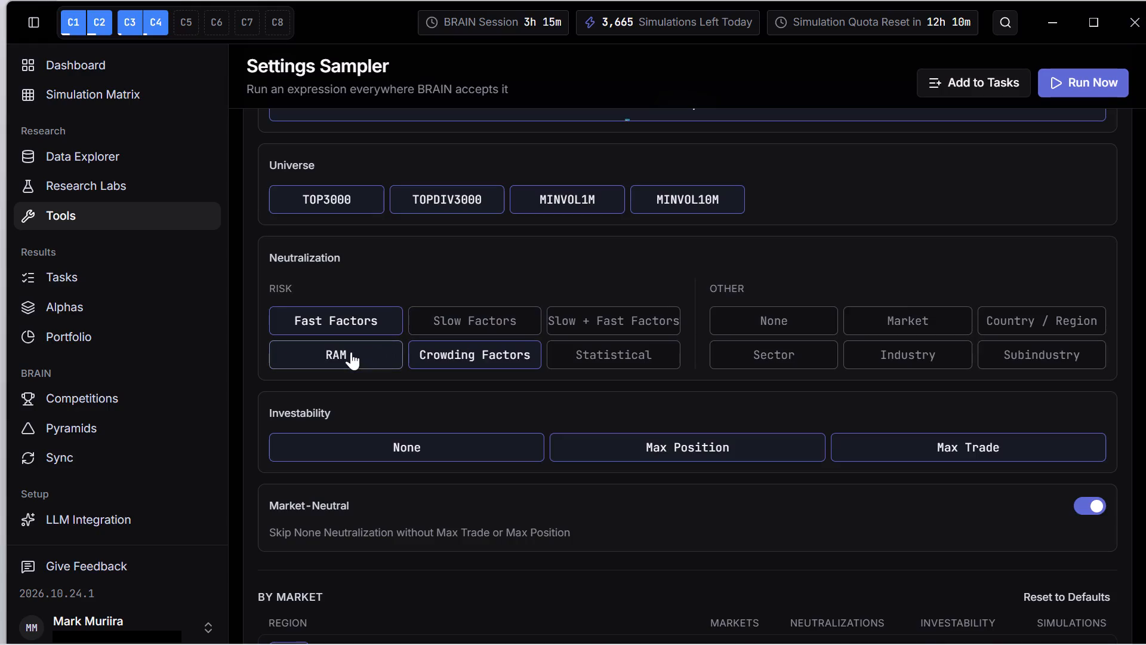
{"action": "left_click", "coordinate": [351, 352]}
Exclude the TOP3000 and TOPDIV3000 universes from the sweep, keeping MINVOL1M and MINVOL10M.
{"action": "scroll", "coordinate": [826, 284], "scroll_direction": "up", "scroll_amount": 1}
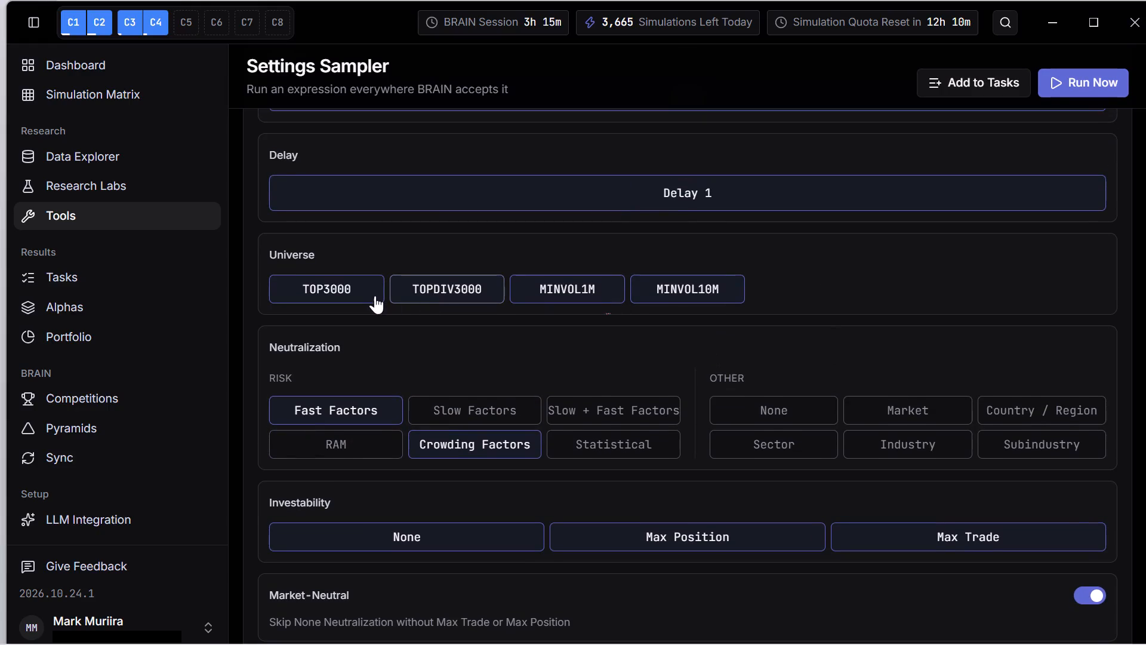
{"action": "left_click", "coordinate": [346, 296]}
{"action": "left_click", "coordinate": [427, 300]}
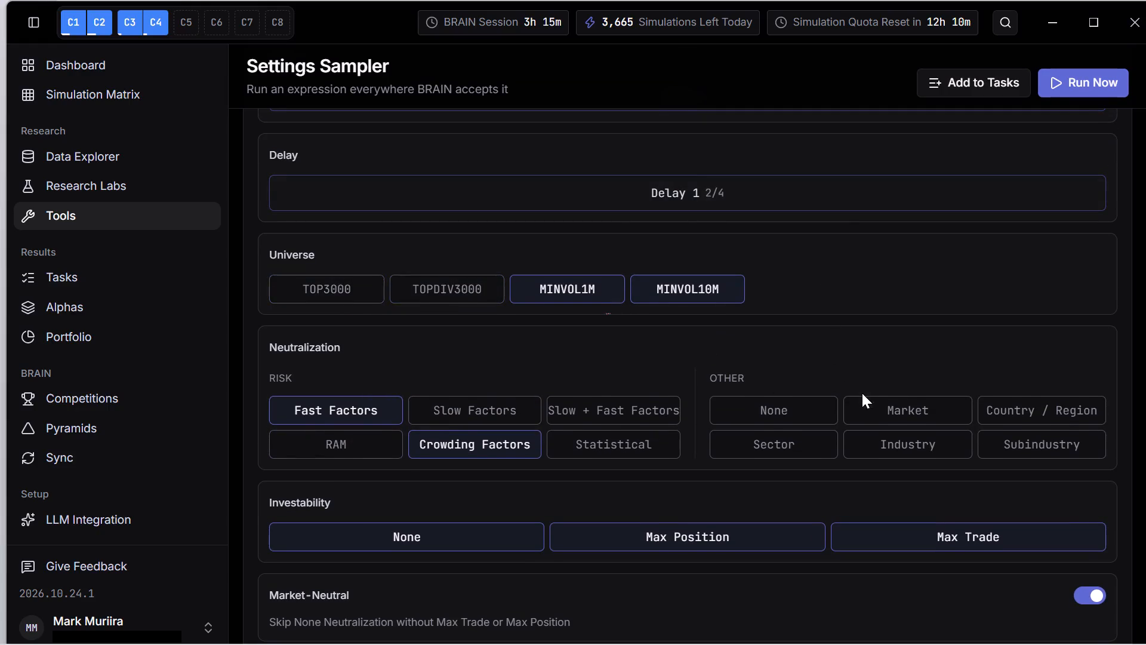
Review the search space, examining the by-market breakdown, investability options and simulation, market and batch totals.
{"action": "scroll", "coordinate": [864, 398], "scroll_direction": "down", "scroll_amount": 5}
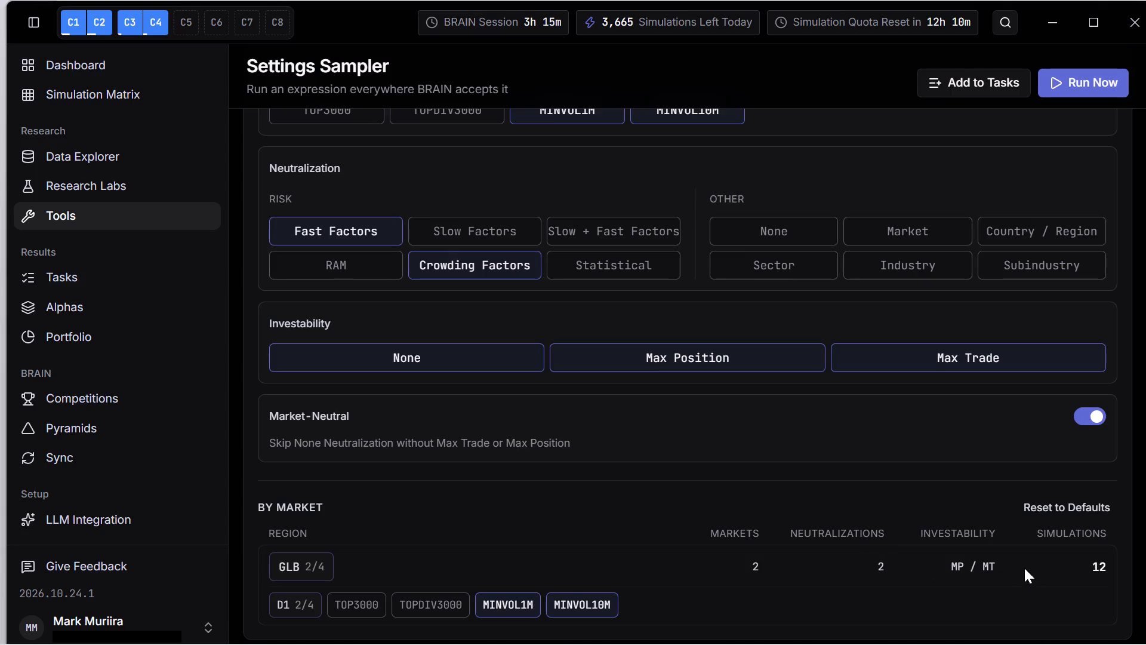
{"action": "scroll", "coordinate": [695, 466], "scroll_direction": "up", "scroll_amount": 1}
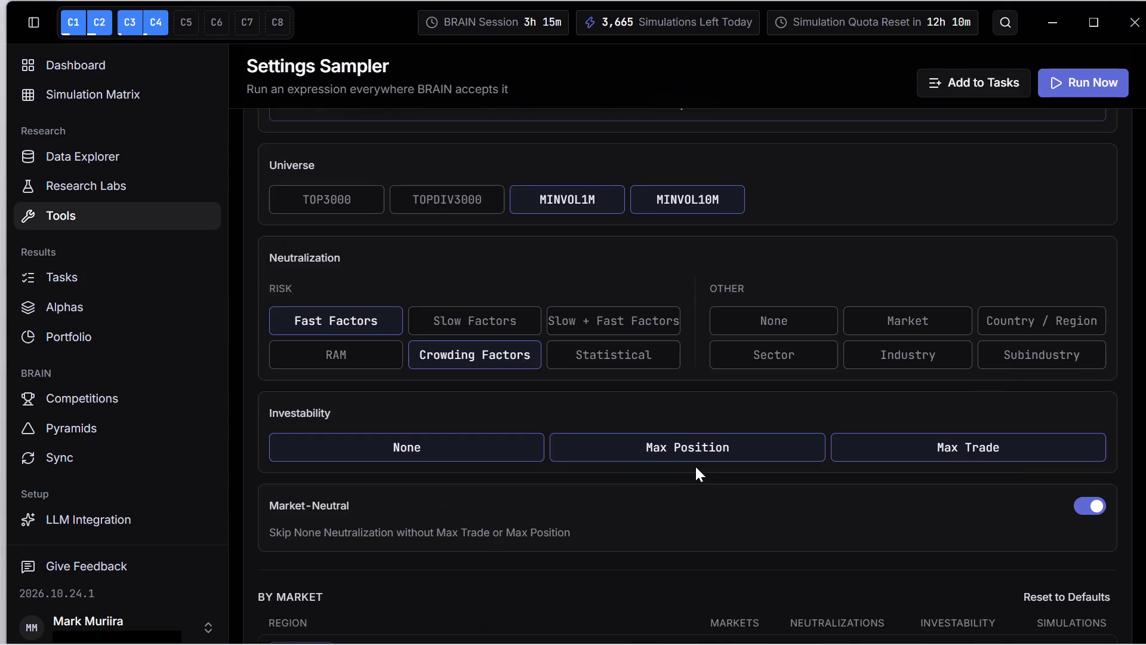
{"action": "scroll", "coordinate": [695, 466], "scroll_direction": "up", "scroll_amount": 2}
{"action": "scroll", "coordinate": [695, 466], "scroll_direction": "down", "scroll_amount": 3}
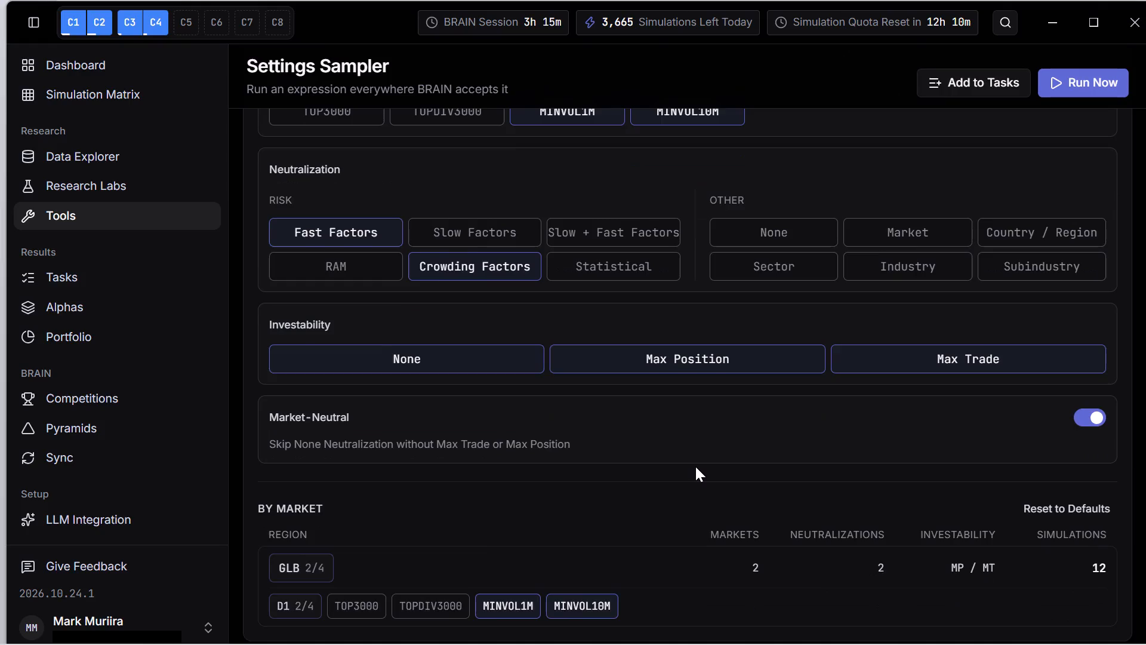
{"action": "scroll", "coordinate": [695, 466], "scroll_direction": "up", "scroll_amount": 4}
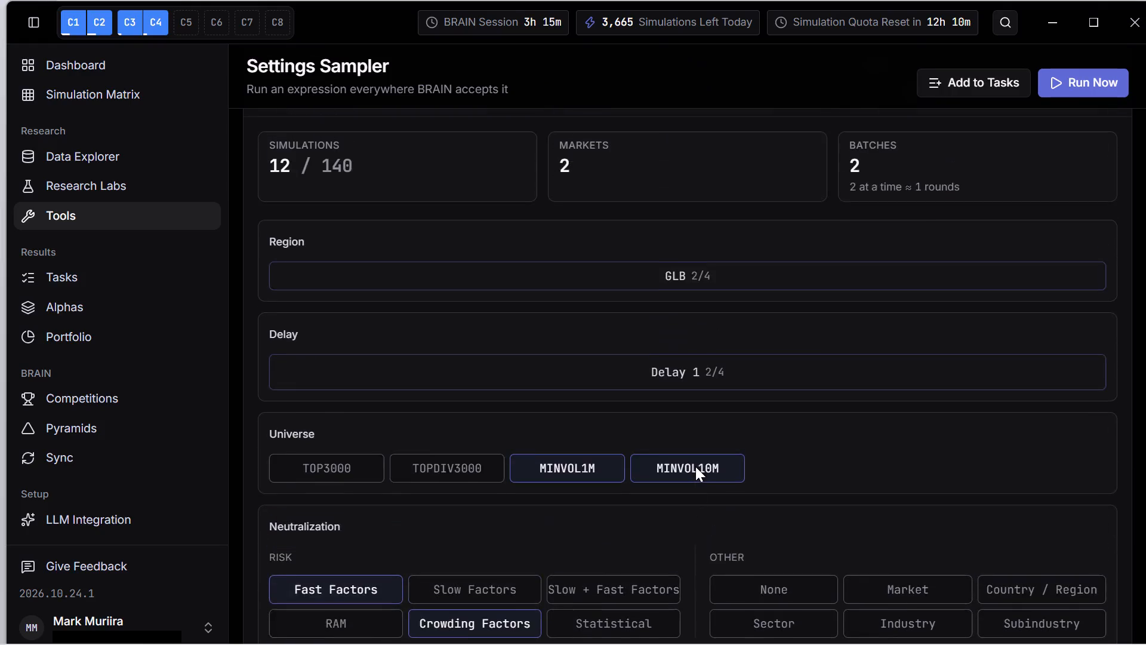
{"action": "scroll", "coordinate": [695, 466], "scroll_direction": "up", "scroll_amount": 1}
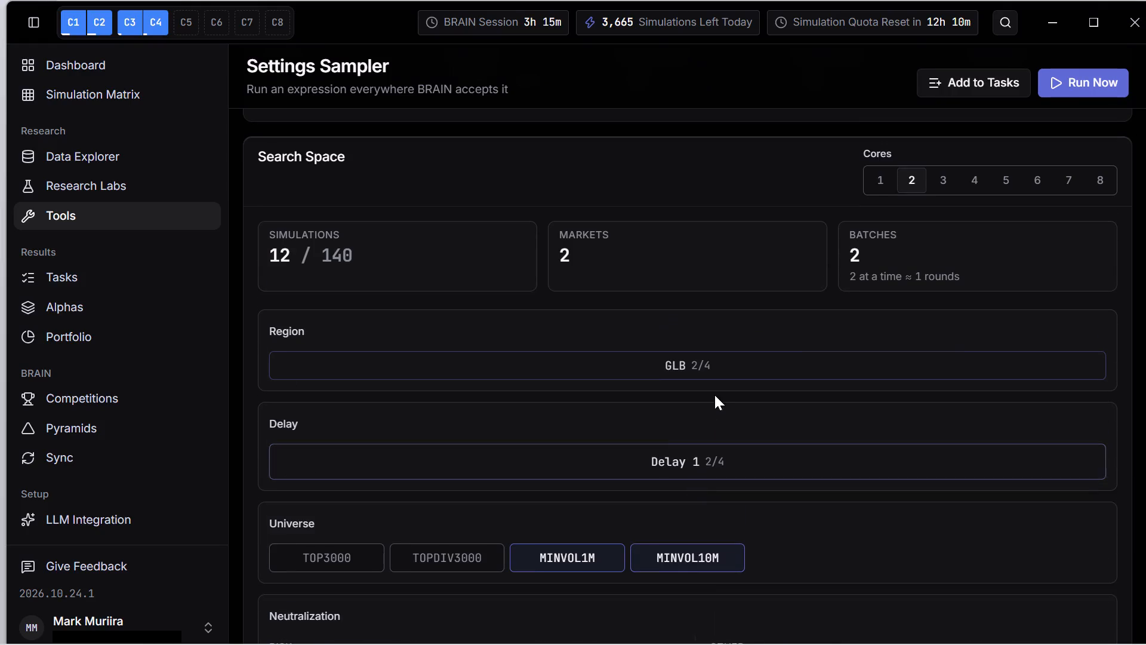
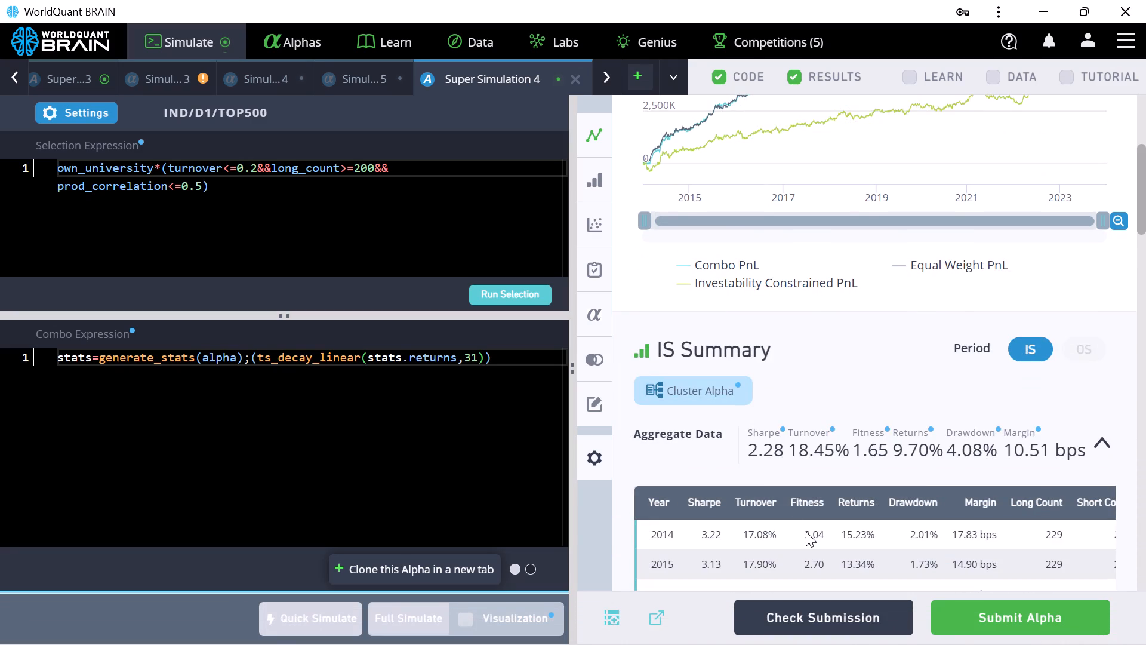
{"action": "scroll", "coordinate": [806, 529], "scroll_direction": "down", "scroll_amount": 5}
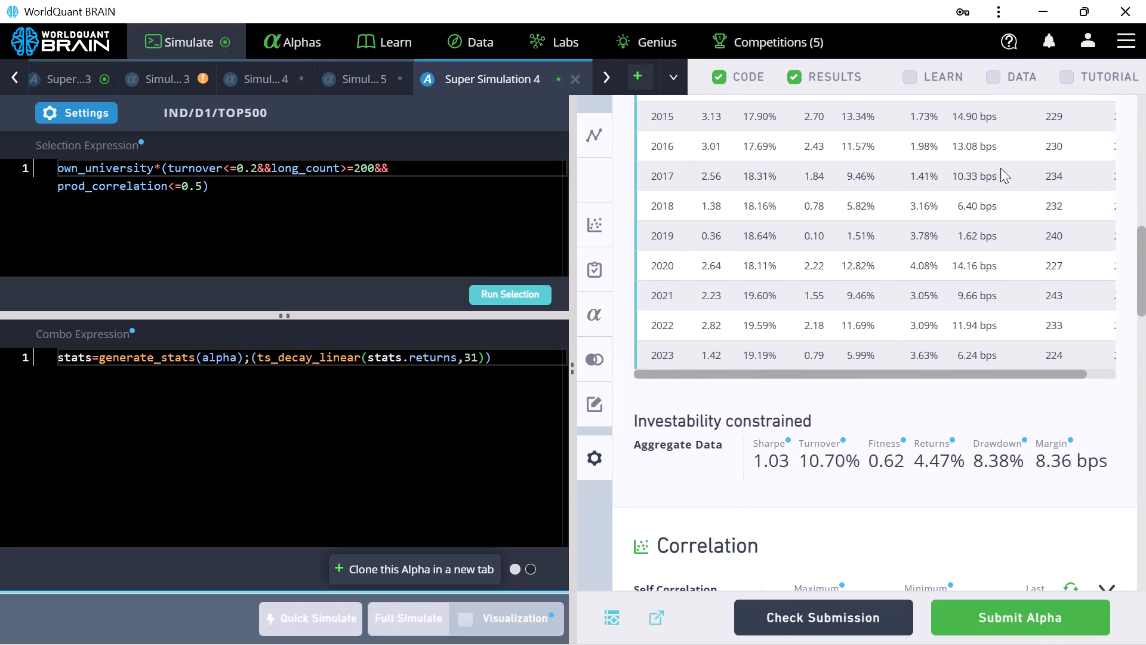
Open the account's Performance metrics and examine the Base Payment, Submitted Alphas, Simulated Alphas and Other Payment sections.
{"action": "left_click", "coordinate": [1085, 41]}
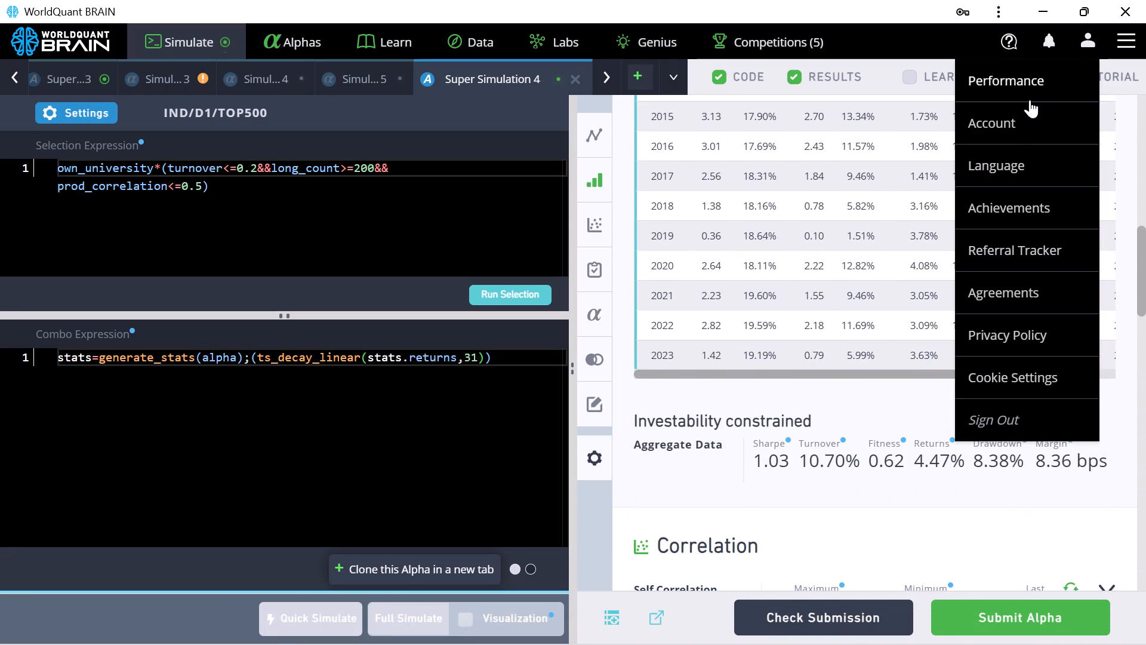
{"action": "left_click", "coordinate": [1008, 87]}
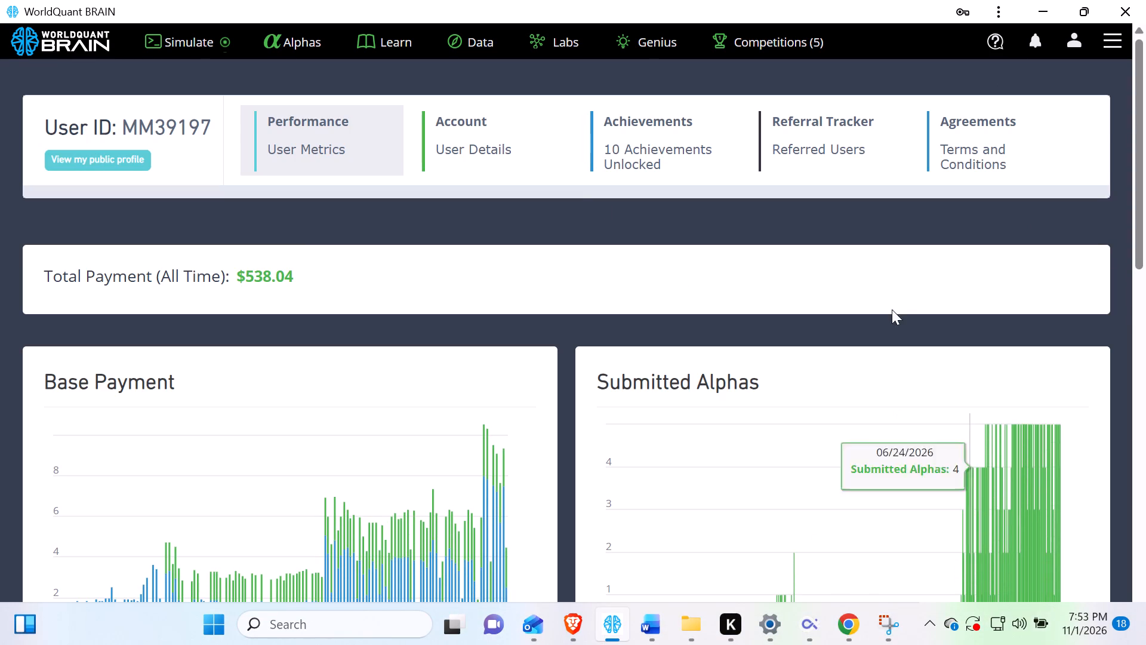
{"action": "scroll", "coordinate": [386, 306], "scroll_direction": "down", "scroll_amount": 3}
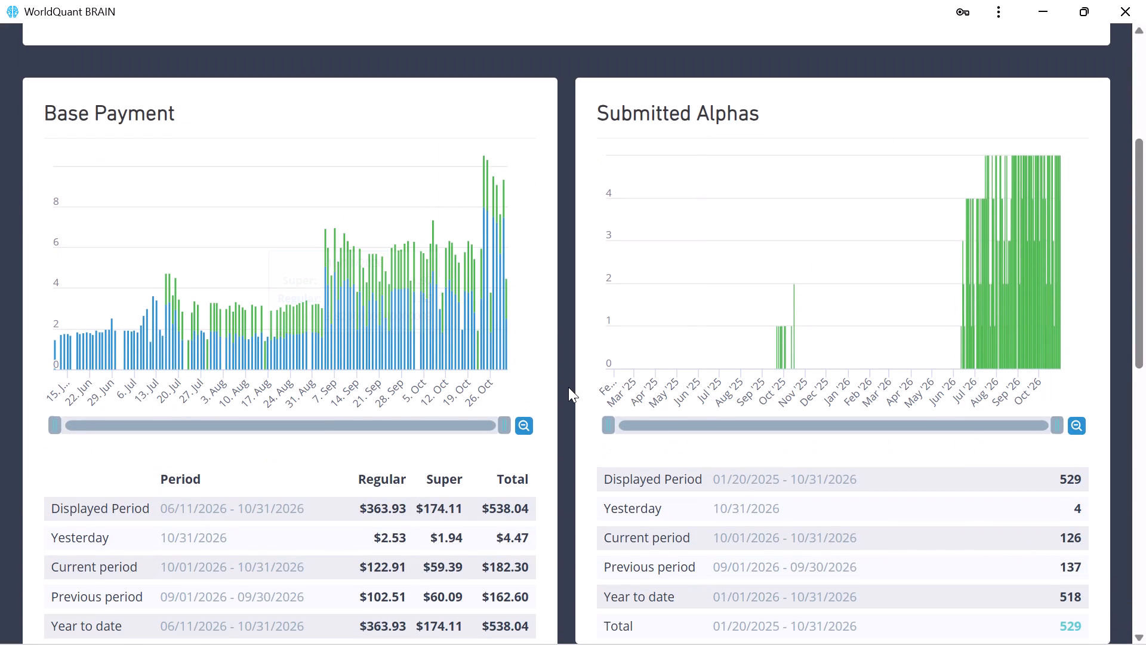
{"action": "scroll", "coordinate": [568, 387], "scroll_direction": "down", "scroll_amount": 1}
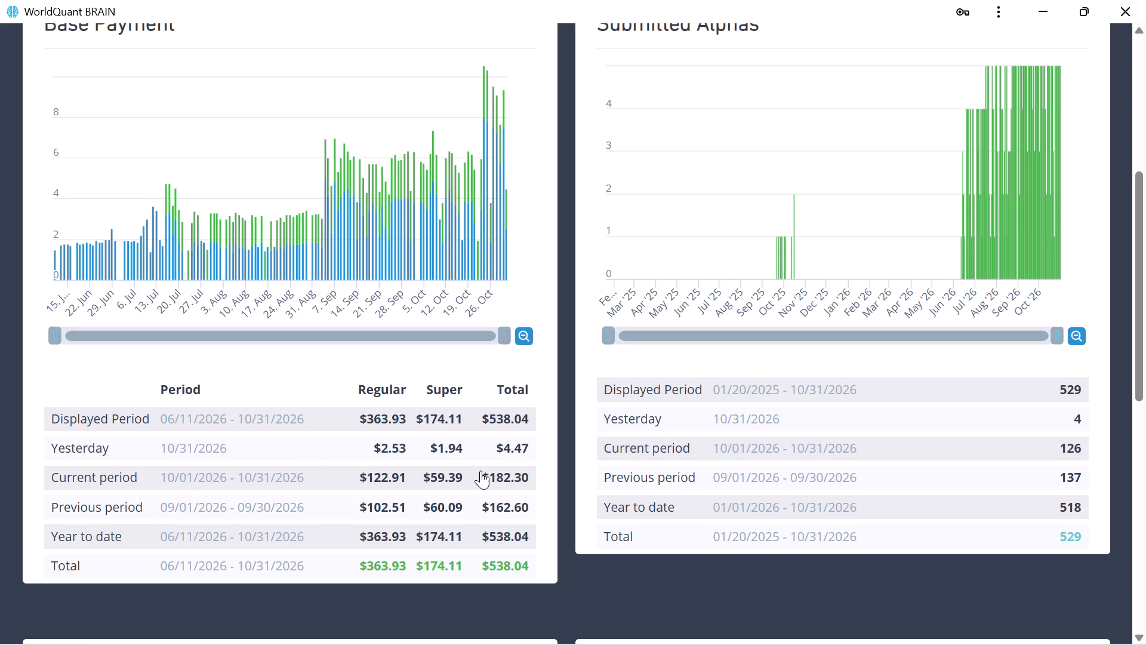
{"action": "scroll", "coordinate": [603, 476], "scroll_direction": "down", "scroll_amount": 4}
{"action": "scroll", "coordinate": [279, 483], "scroll_direction": "down", "scroll_amount": 2}
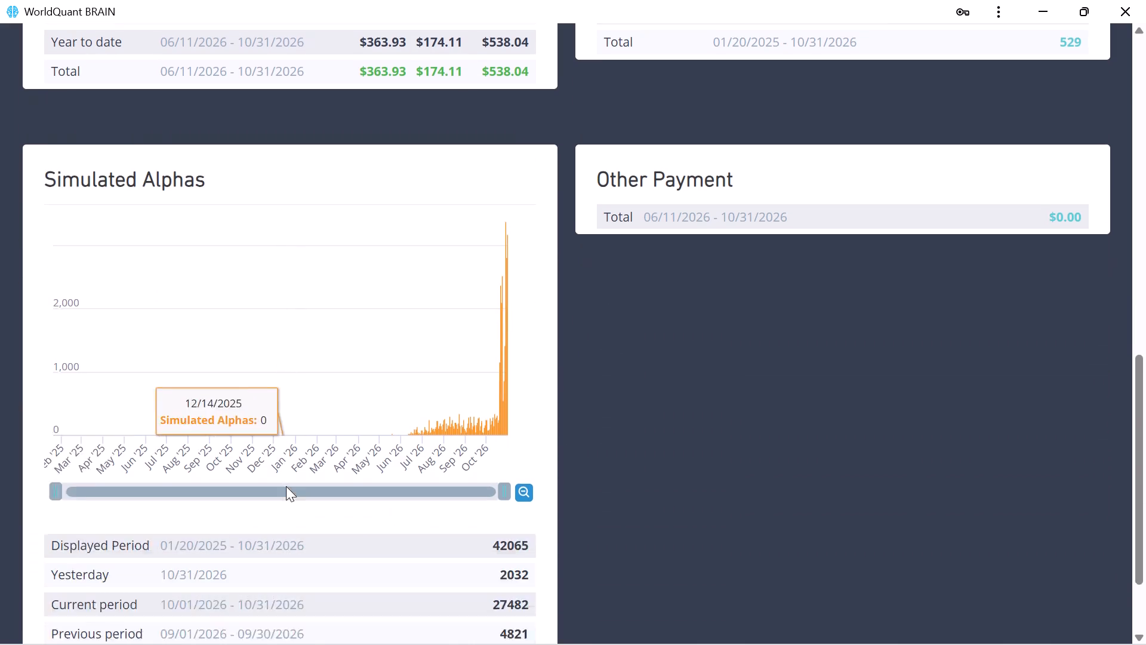
{"action": "scroll", "coordinate": [298, 503], "scroll_direction": "down", "scroll_amount": 5}
{"action": "scroll", "coordinate": [335, 508], "scroll_direction": "up", "scroll_amount": 5}
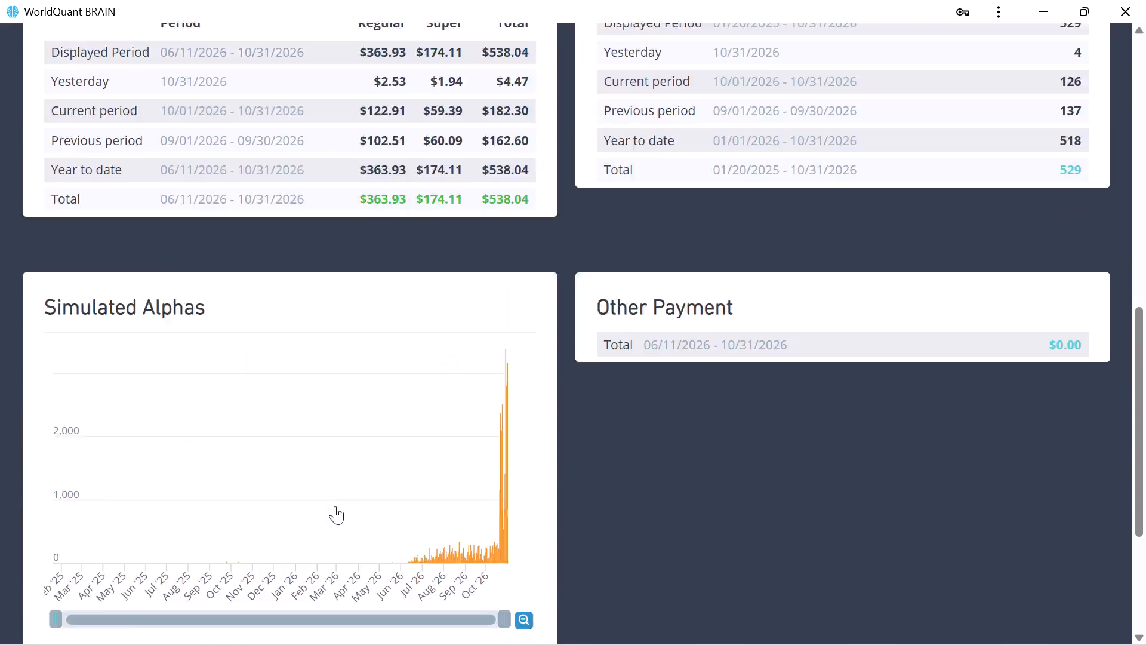
{"action": "scroll", "coordinate": [343, 498], "scroll_direction": "up", "scroll_amount": 2}
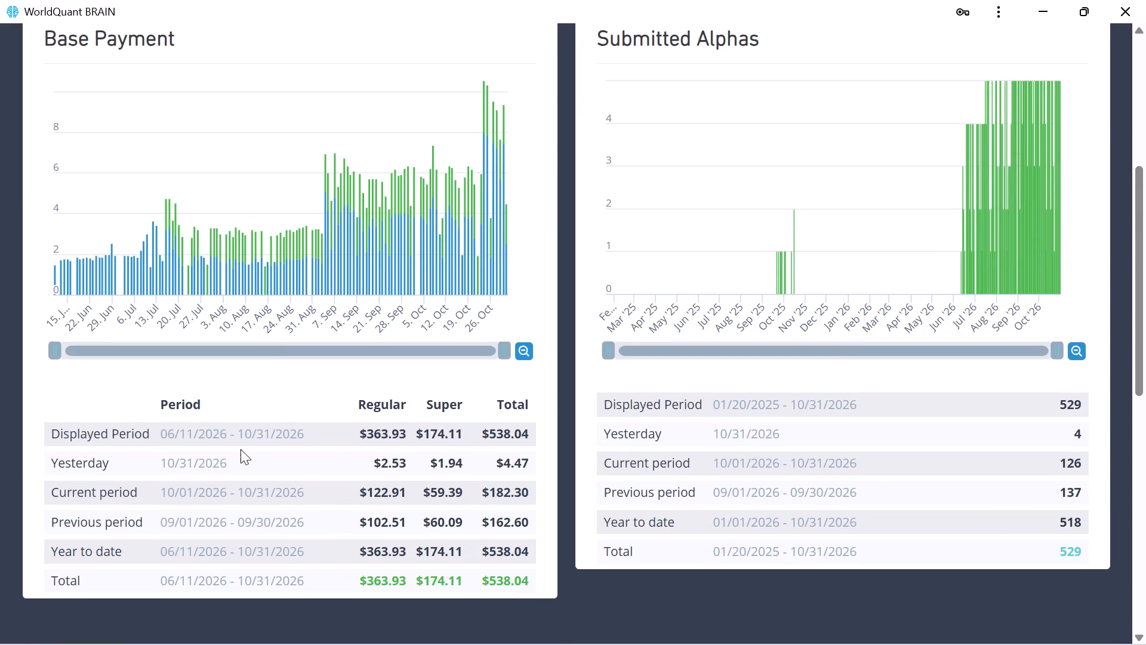
{"action": "scroll", "coordinate": [255, 441], "scroll_direction": "up", "scroll_amount": 1}
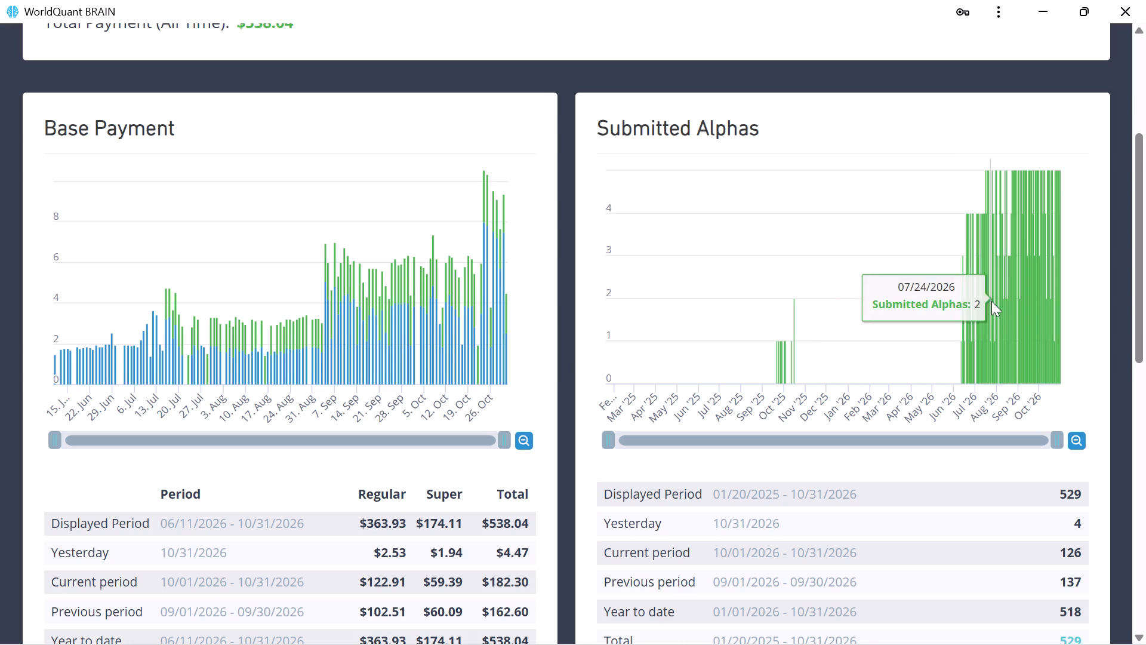
Examine the Submitted Alphas and Simulated Alphas history, including the simulation totals by period, and return to the all-time payment total.
{"action": "left_click", "coordinate": [1064, 295]}
{"action": "scroll", "coordinate": [837, 413], "scroll_direction": "down", "scroll_amount": 5}
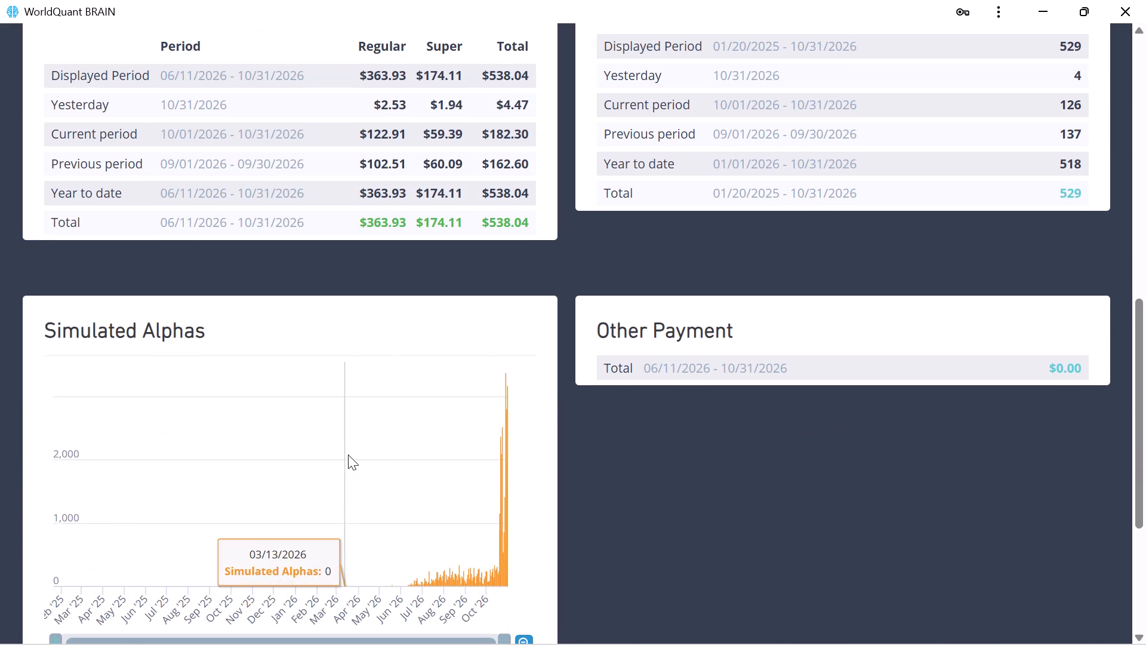
{"action": "scroll", "coordinate": [348, 454], "scroll_direction": "up", "scroll_amount": 7}
{"action": "scroll", "coordinate": [384, 437], "scroll_direction": "down", "scroll_amount": 5}
{"action": "scroll", "coordinate": [748, 486], "scroll_direction": "down", "scroll_amount": 4}
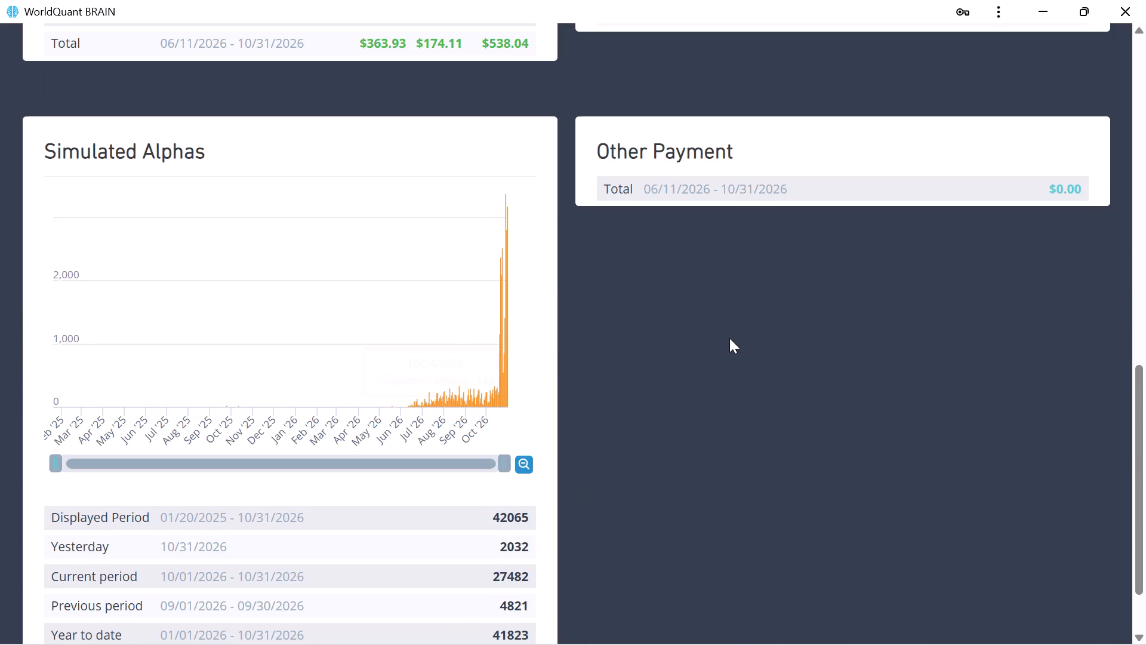
{"action": "scroll", "coordinate": [429, 380], "scroll_direction": "down", "scroll_amount": 5}
{"action": "scroll", "coordinate": [430, 383], "scroll_direction": "up", "scroll_amount": 12}
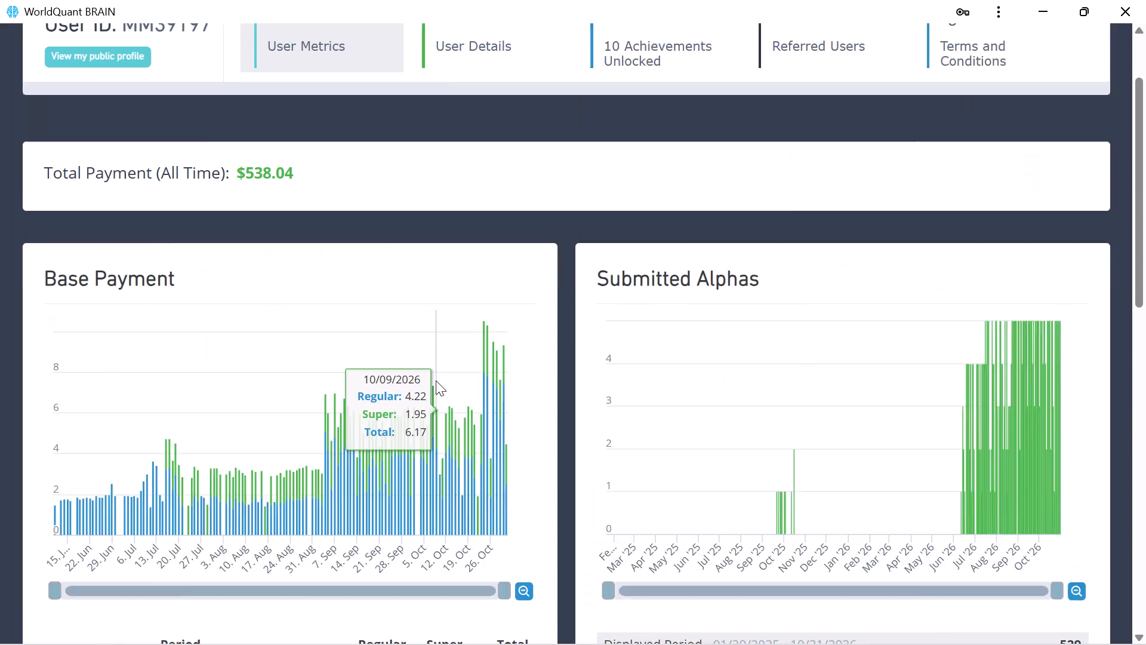
{"action": "scroll", "coordinate": [438, 380], "scroll_direction": "up", "scroll_amount": 6}
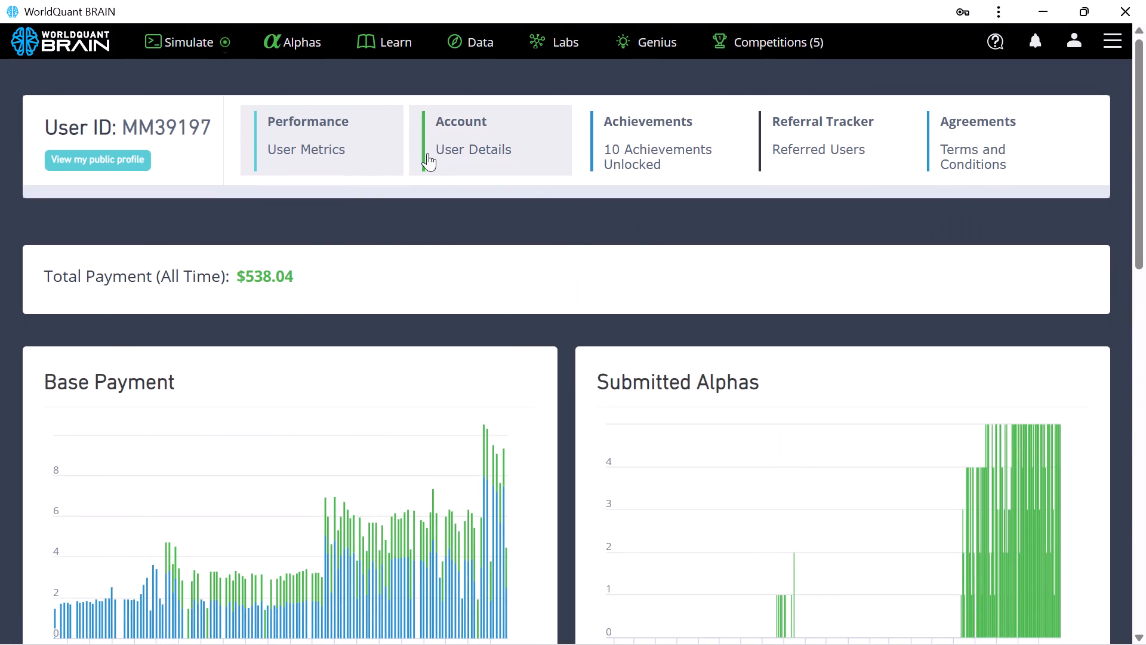
Compare the Regular and Super payments per period with the submitted alpha counts, including the daily Base Payment bars.
{"action": "scroll", "coordinate": [544, 300], "scroll_direction": "down", "scroll_amount": 5}
{"action": "scroll", "coordinate": [437, 368], "scroll_direction": "down", "scroll_amount": 2}
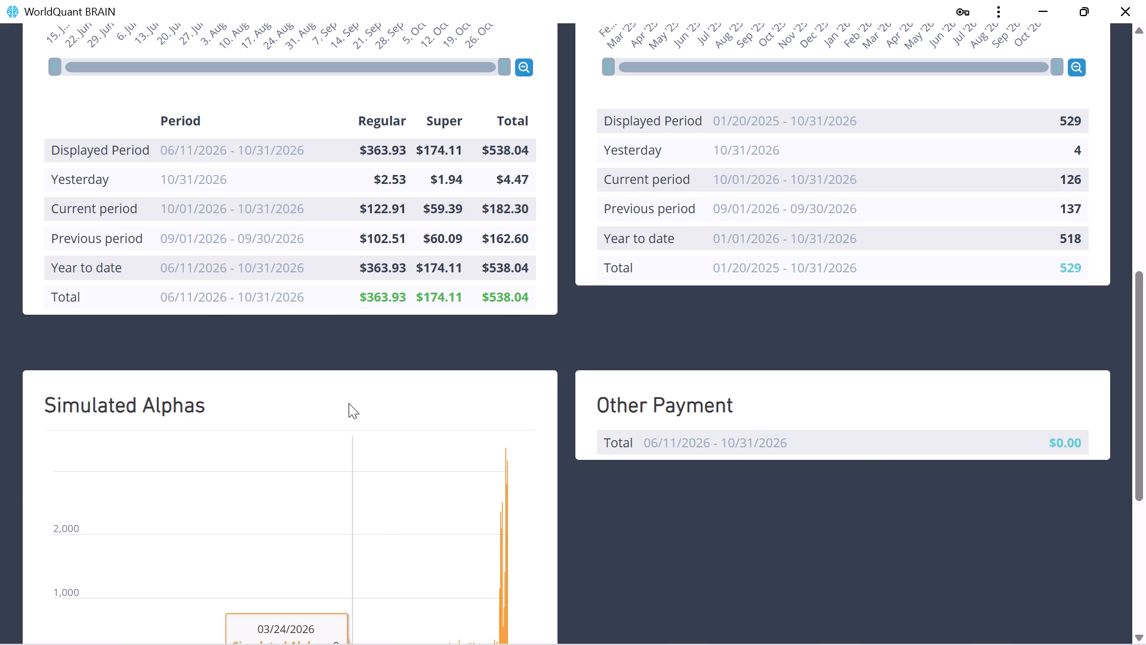
{"action": "scroll", "coordinate": [349, 403], "scroll_direction": "up", "scroll_amount": 6}
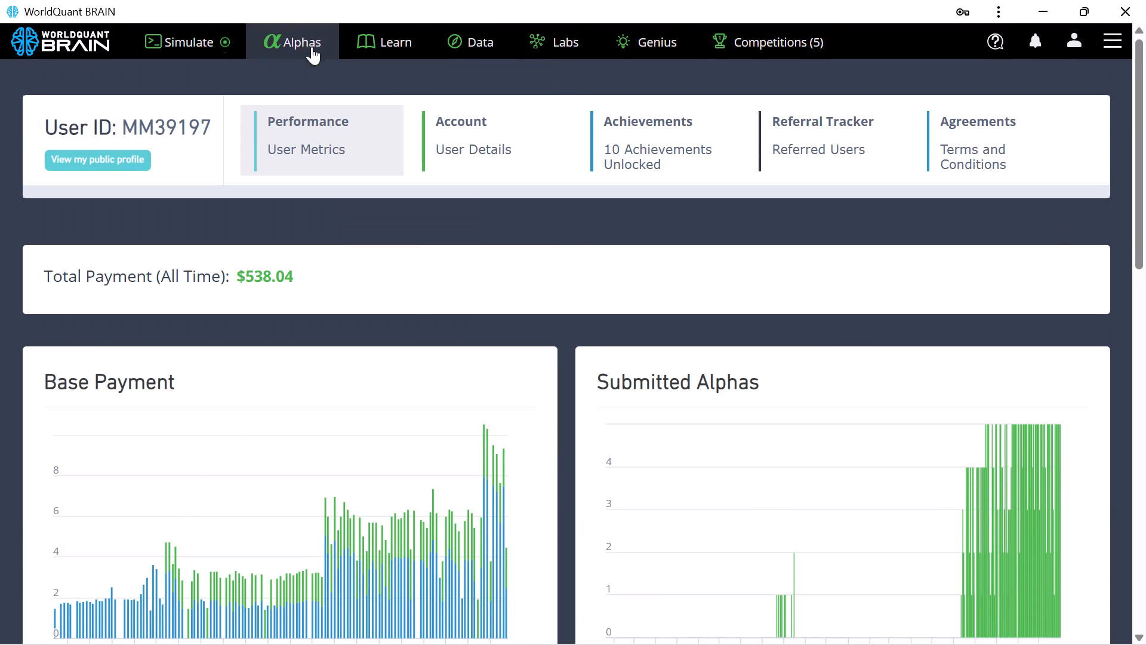
{"action": "scroll", "coordinate": [378, 310], "scroll_direction": "down", "scroll_amount": 3}
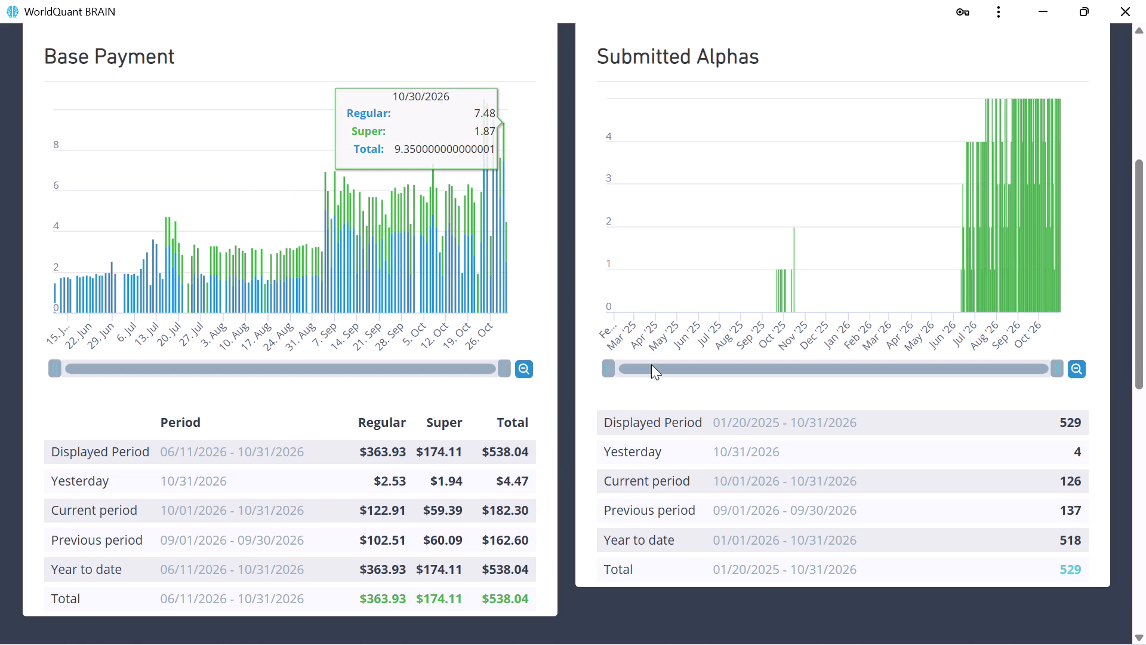
{"action": "scroll", "coordinate": [472, 496], "scroll_direction": "down", "scroll_amount": 1}
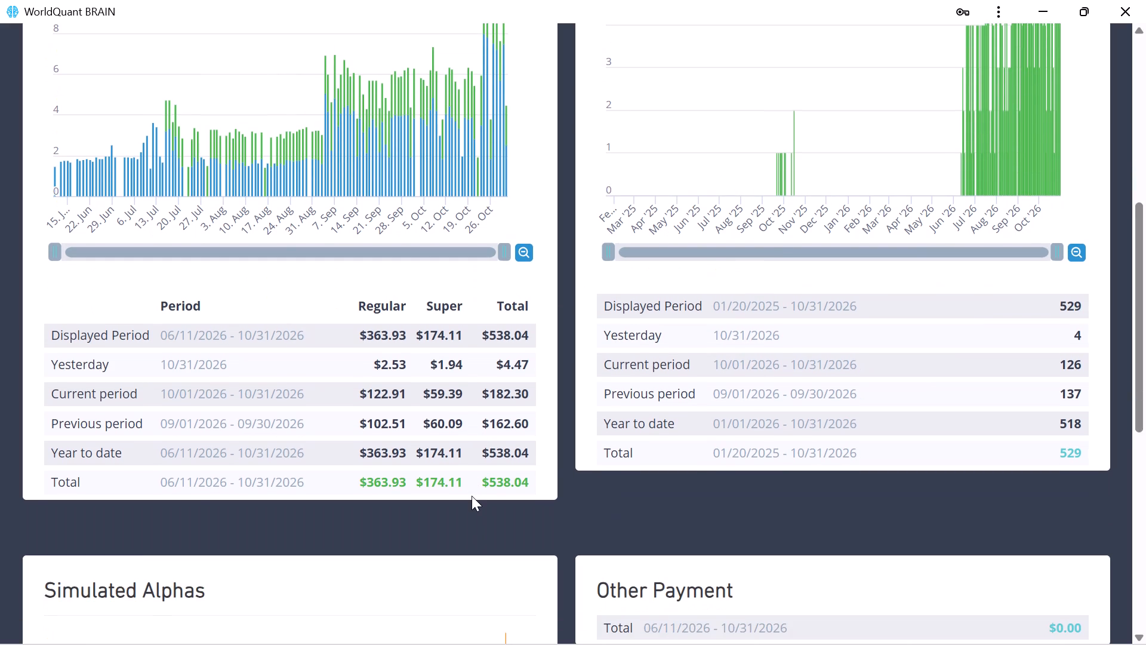
{"action": "scroll", "coordinate": [472, 496], "scroll_direction": "down", "scroll_amount": 3}
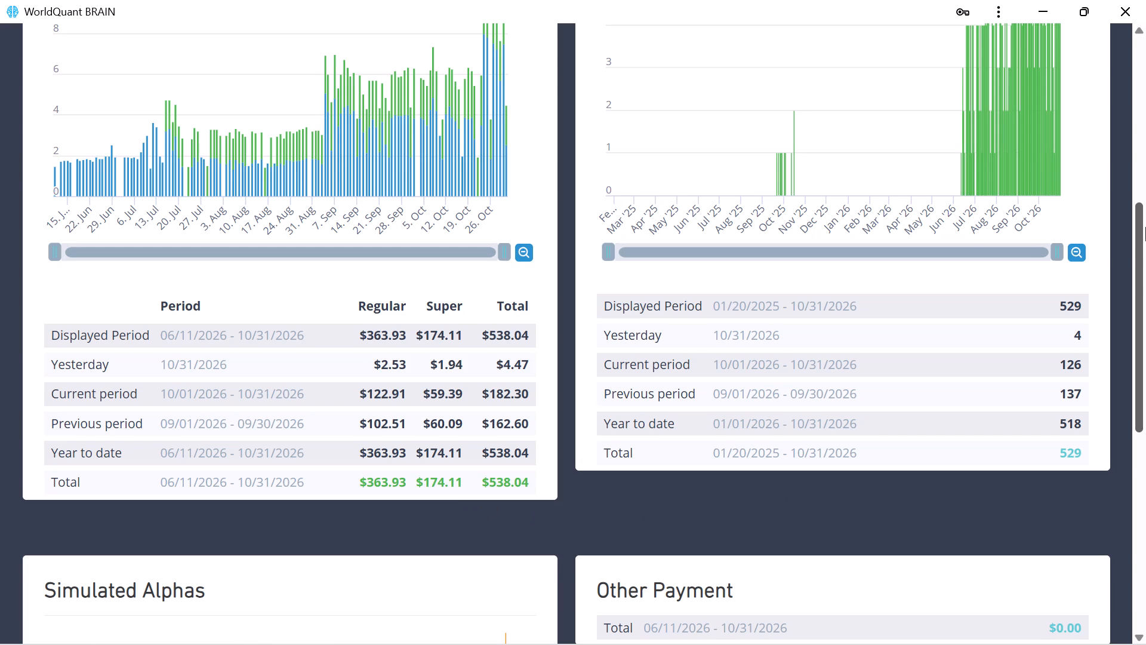
{"action": "scroll", "coordinate": [832, 252], "scroll_direction": "up", "scroll_amount": 3}
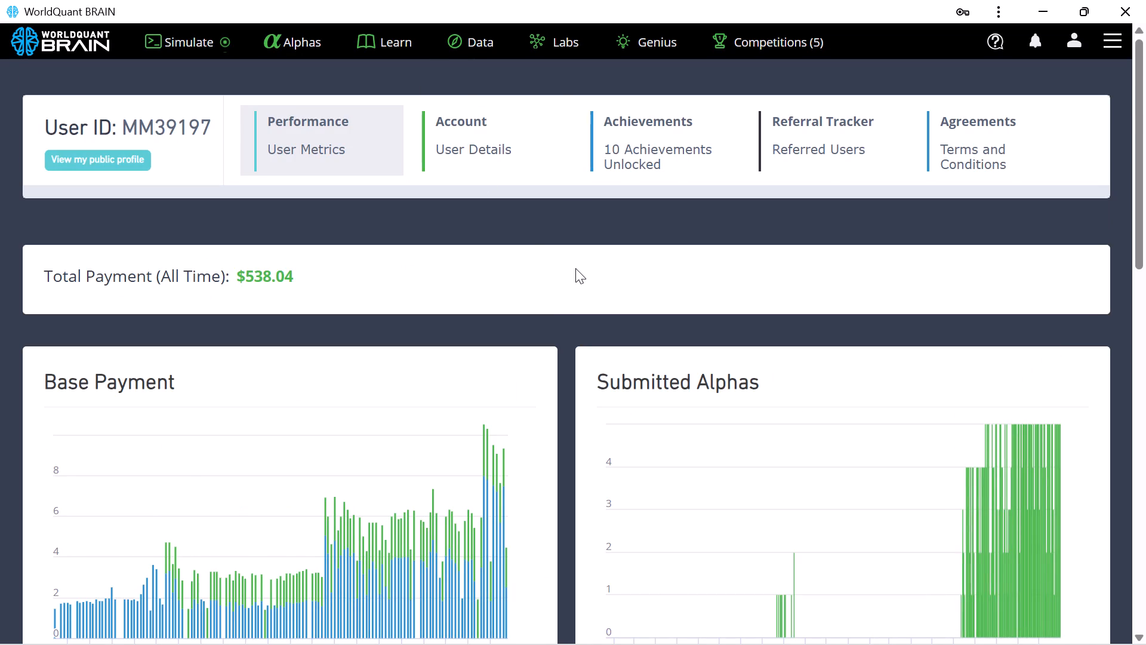
Return to the Simulate page and examine Super Simulation 4's yearly summary, IS Testing Status, Selected Alphas, Performance Comparison and Properties.
{"action": "left_click", "coordinate": [204, 47]}
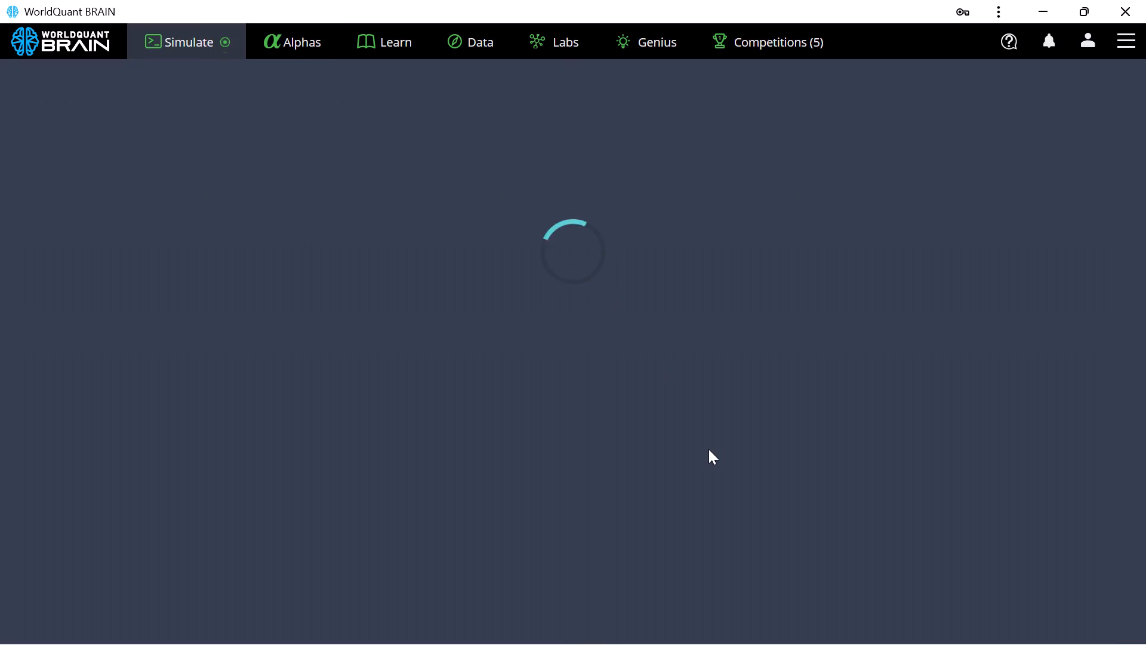
{"action": "scroll", "coordinate": [708, 449], "scroll_direction": "up", "scroll_amount": 2}
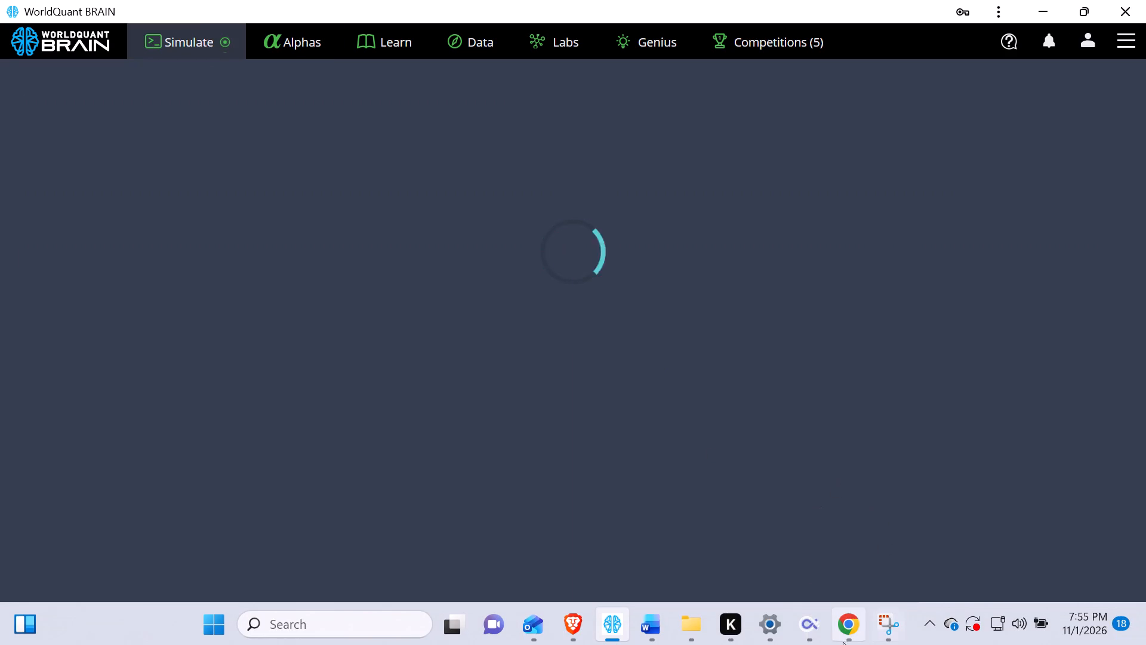
{"action": "left_click", "coordinate": [806, 622]}
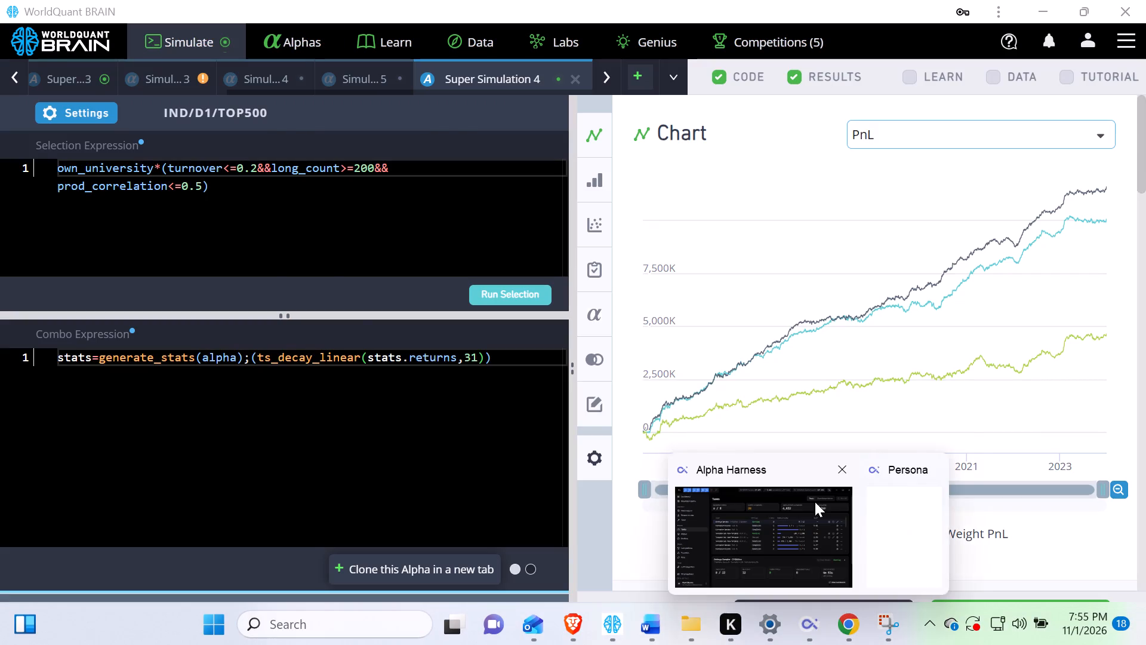
{"action": "scroll", "coordinate": [843, 354], "scroll_direction": "down", "scroll_amount": 5}
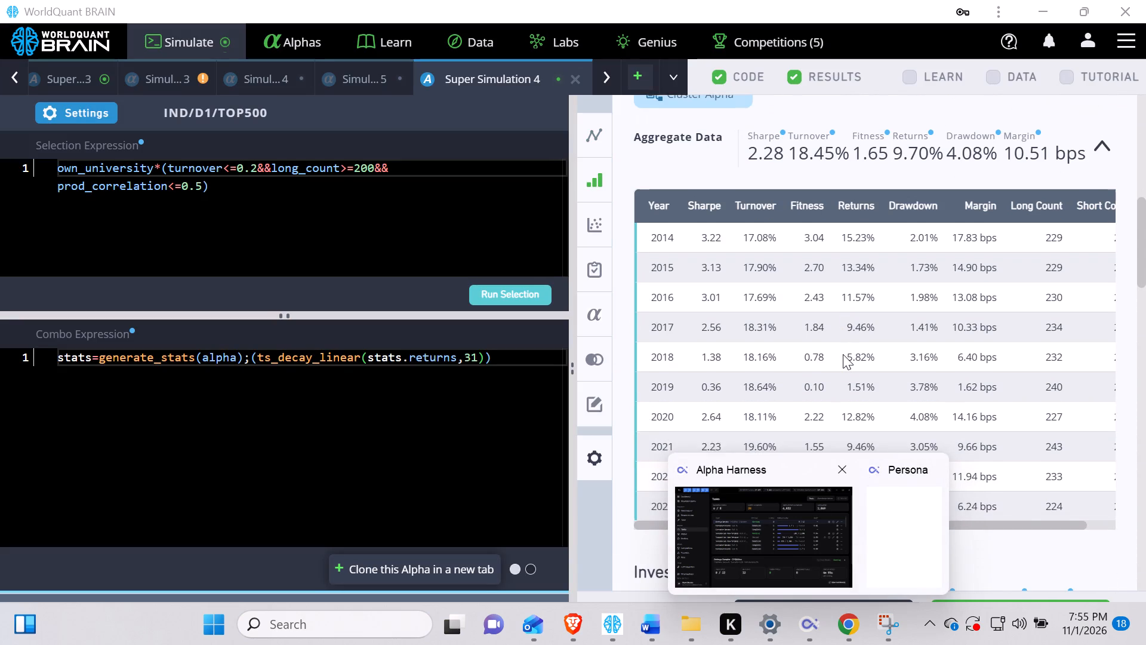
{"action": "scroll", "coordinate": [843, 354], "scroll_direction": "down", "scroll_amount": 3}
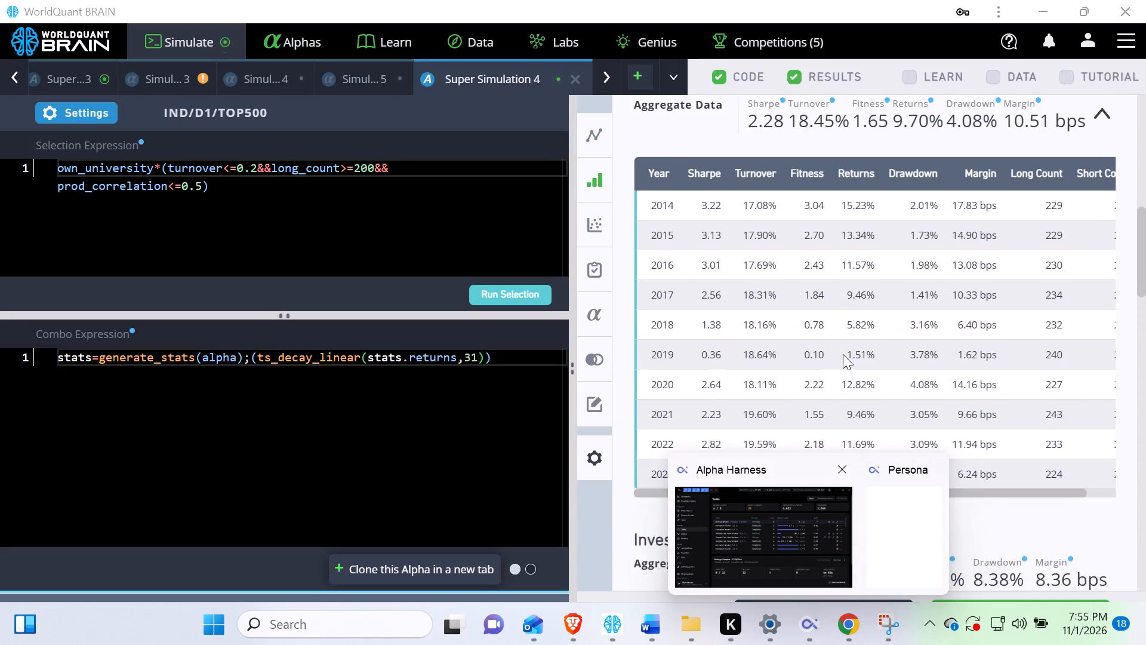
{"action": "scroll", "coordinate": [843, 354], "scroll_direction": "down", "scroll_amount": 7}
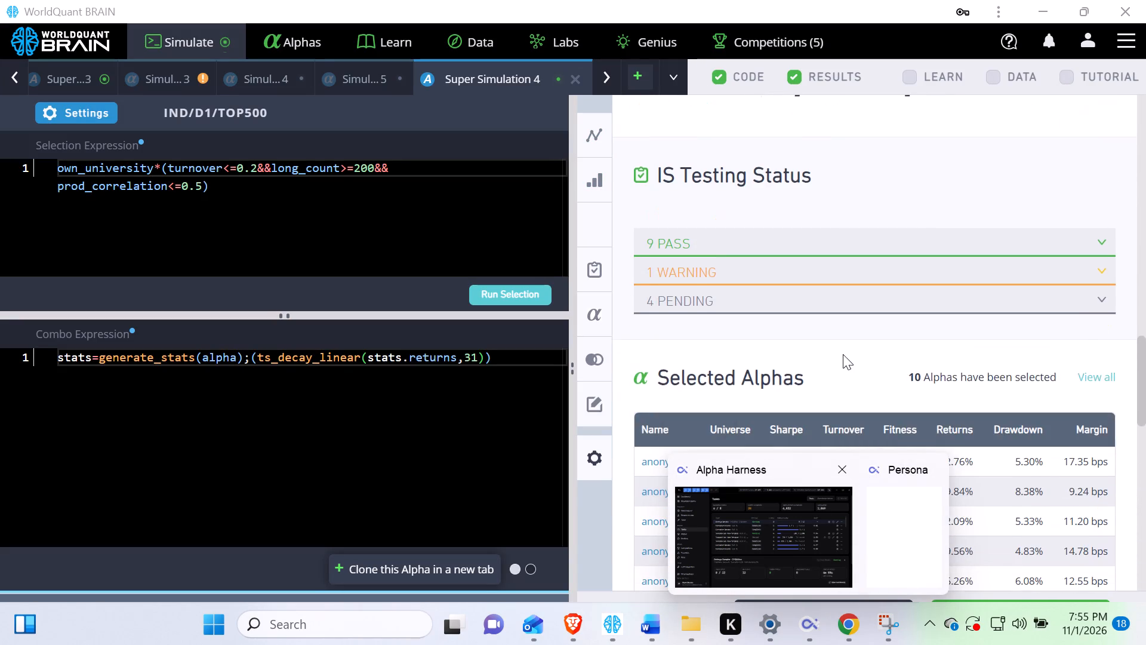
{"action": "scroll", "coordinate": [843, 354], "scroll_direction": "down", "scroll_amount": 4}
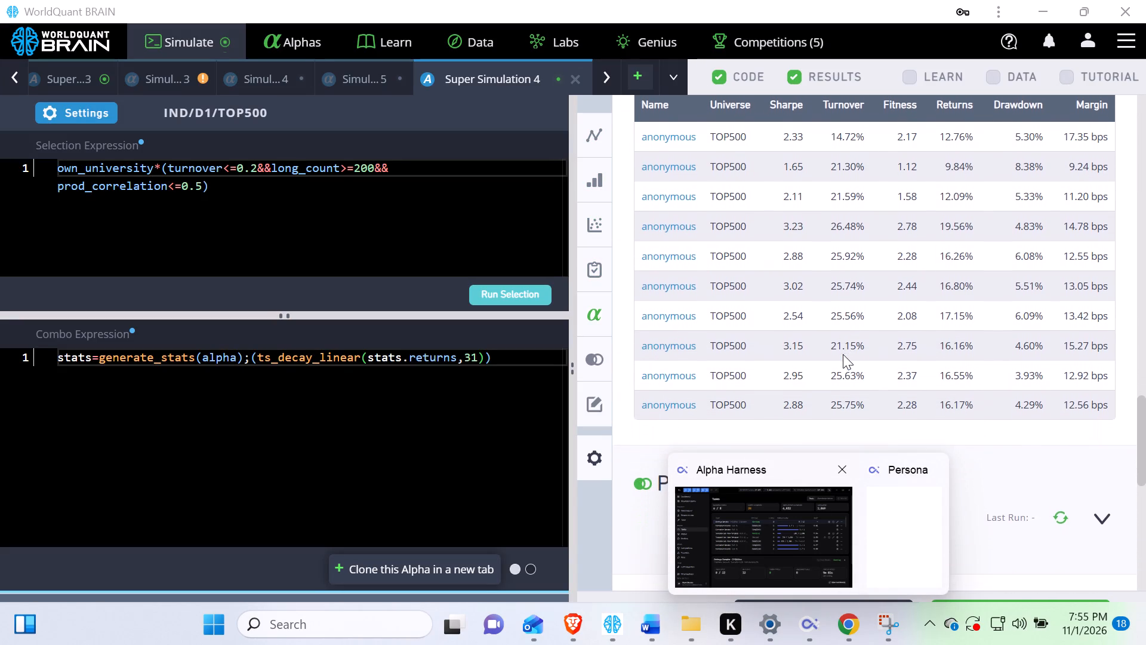
{"action": "scroll", "coordinate": [843, 354], "scroll_direction": "down", "scroll_amount": 3}
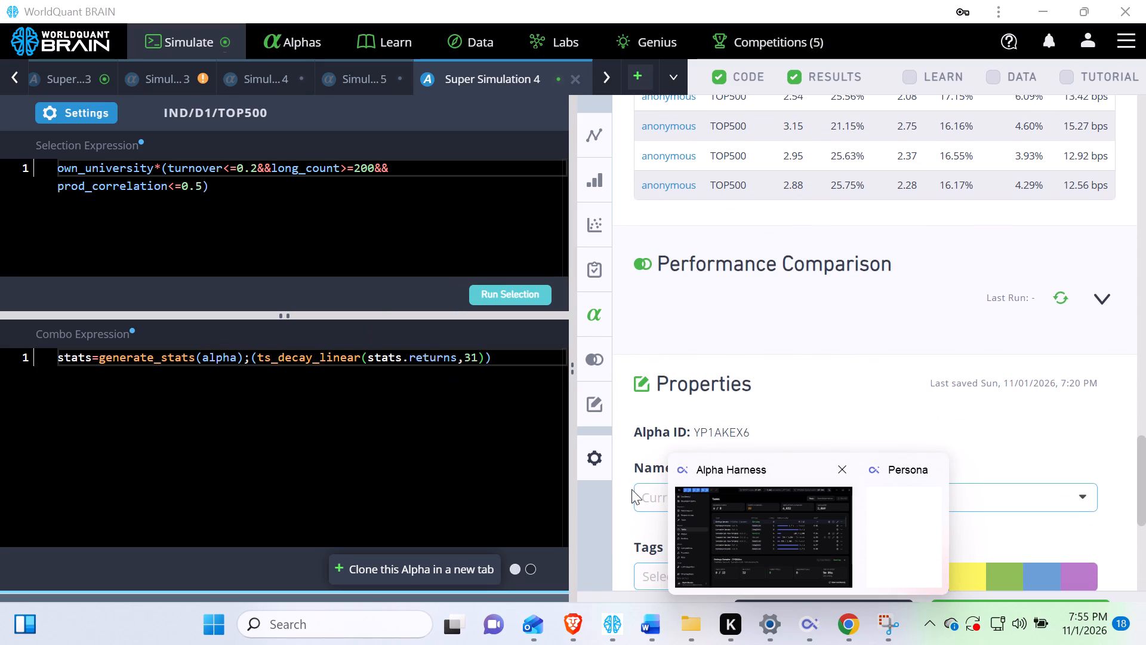
Switch to Word and bring up the SELECTION EXPRESSIONS (4) and WORLDQUANTBRAIN SUPERALPHAS (1) documents.
{"action": "left_click", "coordinate": [651, 632]}
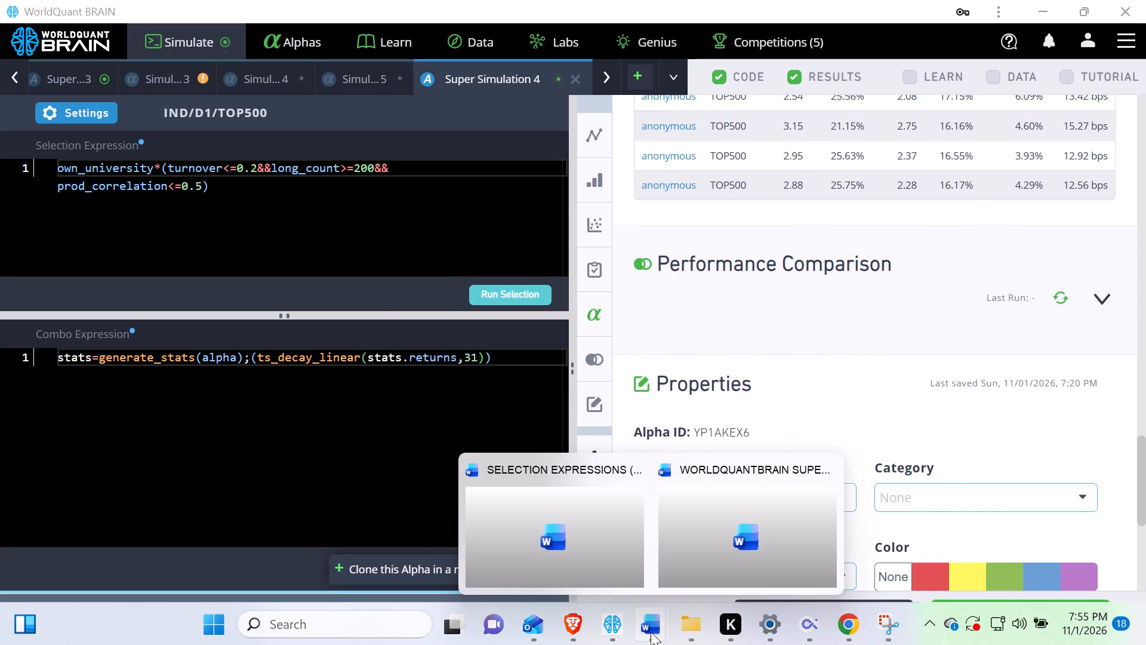
{"action": "left_click", "coordinate": [571, 515]}
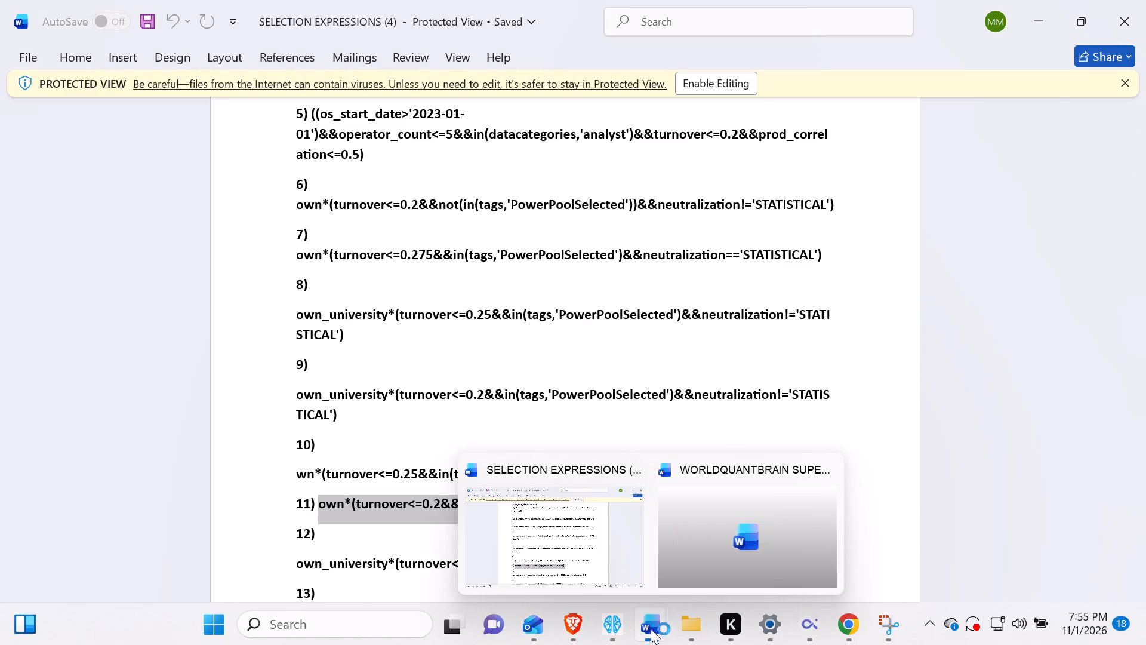
{"action": "left_click", "coordinate": [715, 549]}
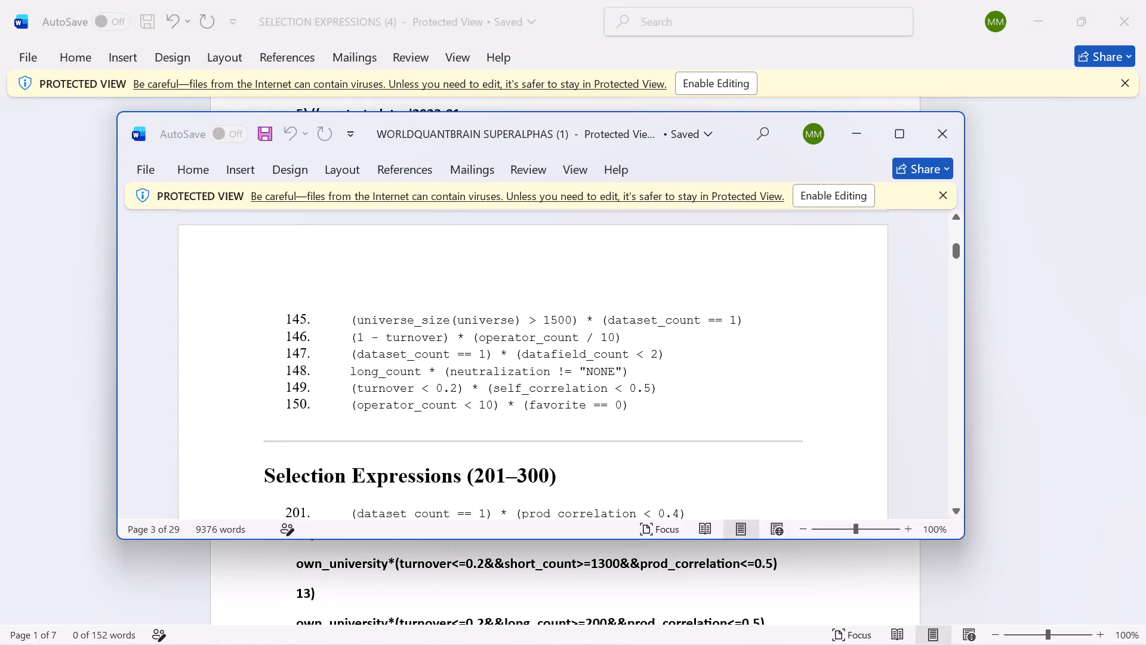
Copy selection expression 150, (operator_count < 10) * (favorite == 0), from the WORLDQUANTBRAIN SUPERALPHAS (1) document.
{"action": "scroll", "coordinate": [584, 400], "scroll_direction": "down", "scroll_amount": 1}
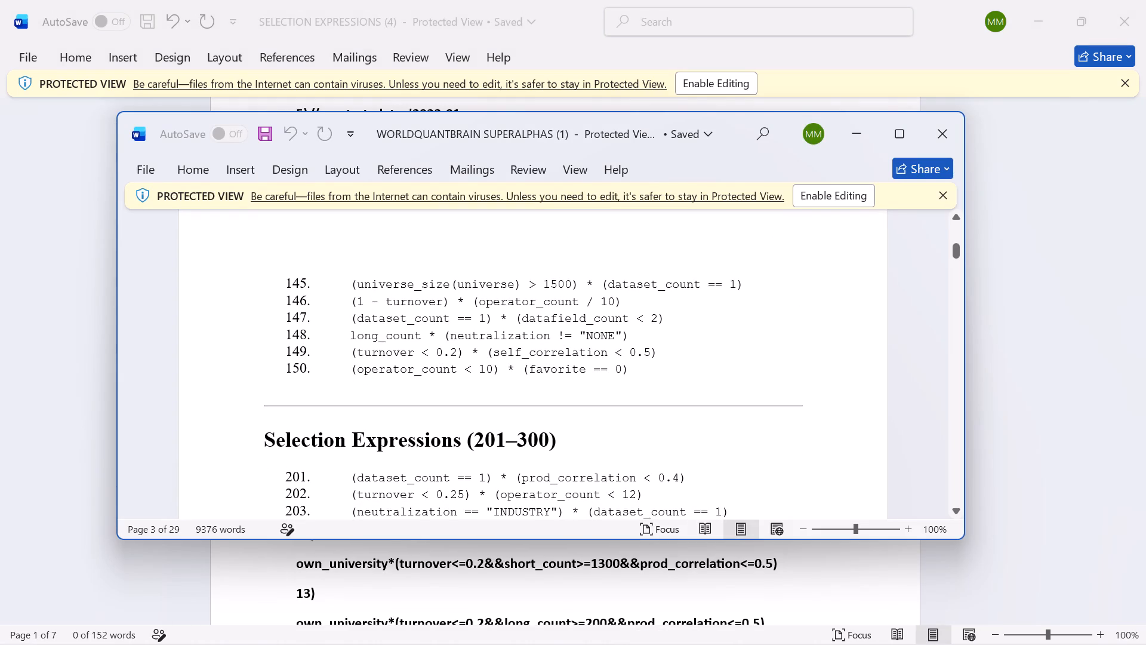
{"action": "left_click_drag", "start_coordinate": [626, 366], "coordinate": [568, 370]}
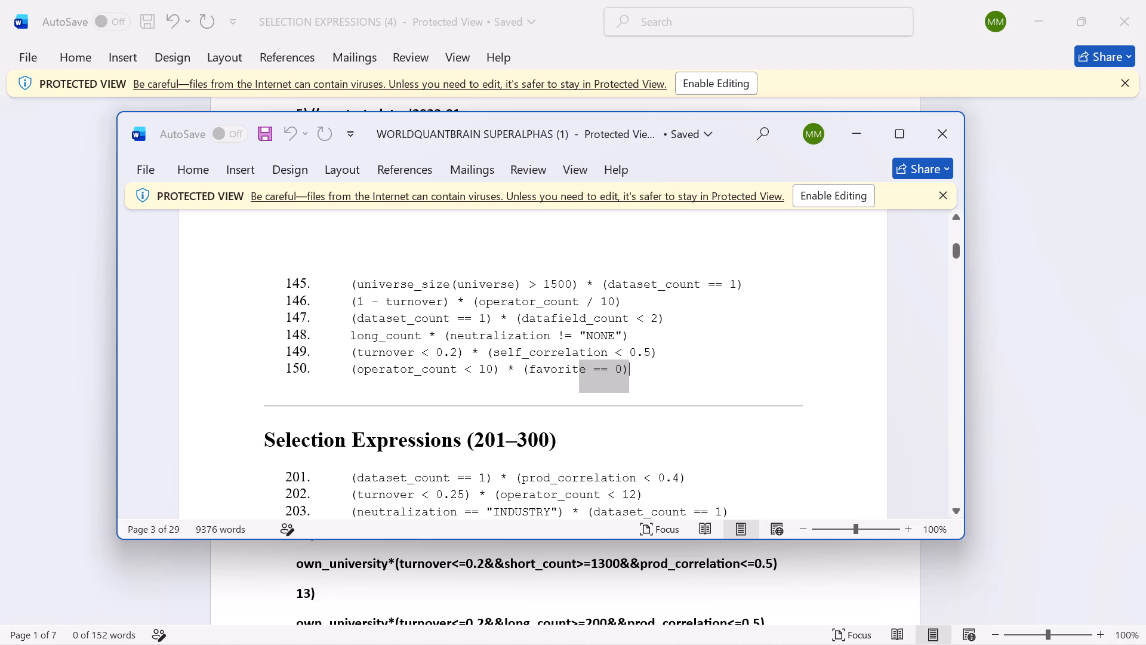
{"action": "left_click_drag", "start_coordinate": [568, 370], "coordinate": [325, 377]}
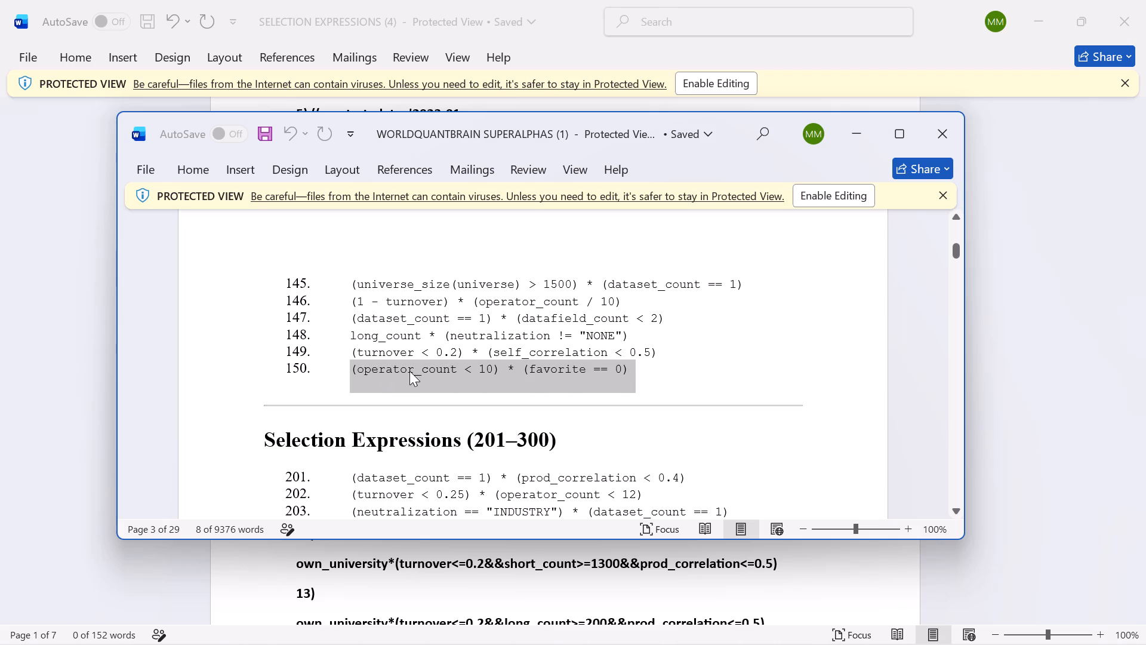
{"action": "right_click", "coordinate": [416, 384]}
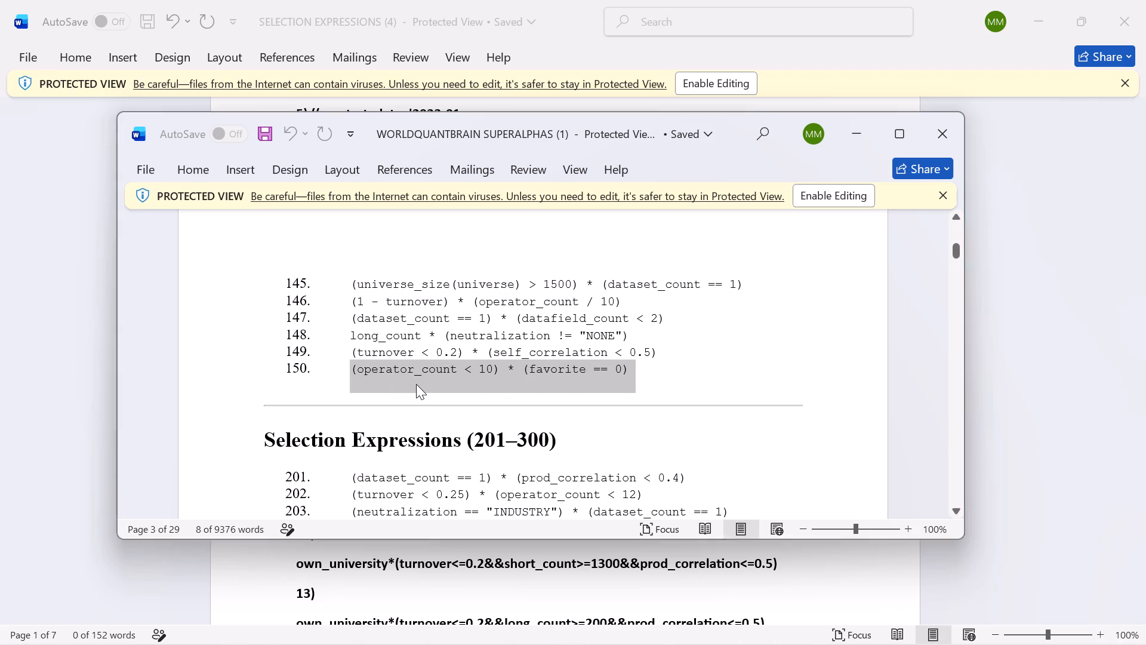
{"action": "left_click", "coordinate": [470, 247]}
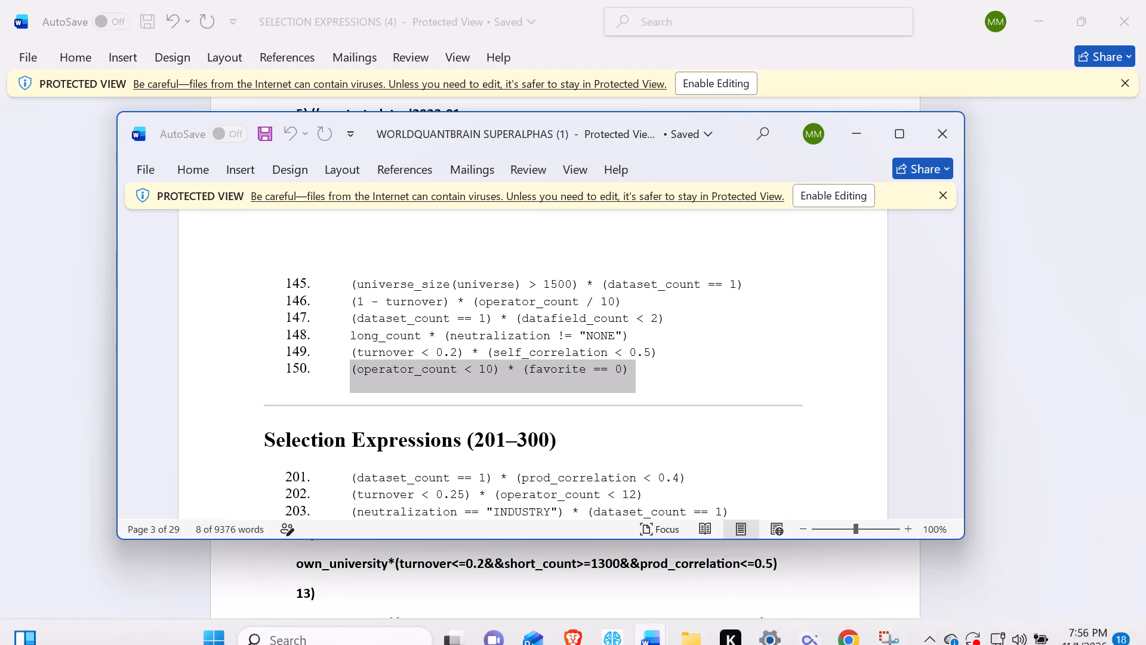
Switch to WorldQuant BRAIN and replace Super Simulation 4's selection expression with (operator_count < 10) * (favorite == 0), without its list number.
{"action": "left_click", "coordinate": [612, 628]}
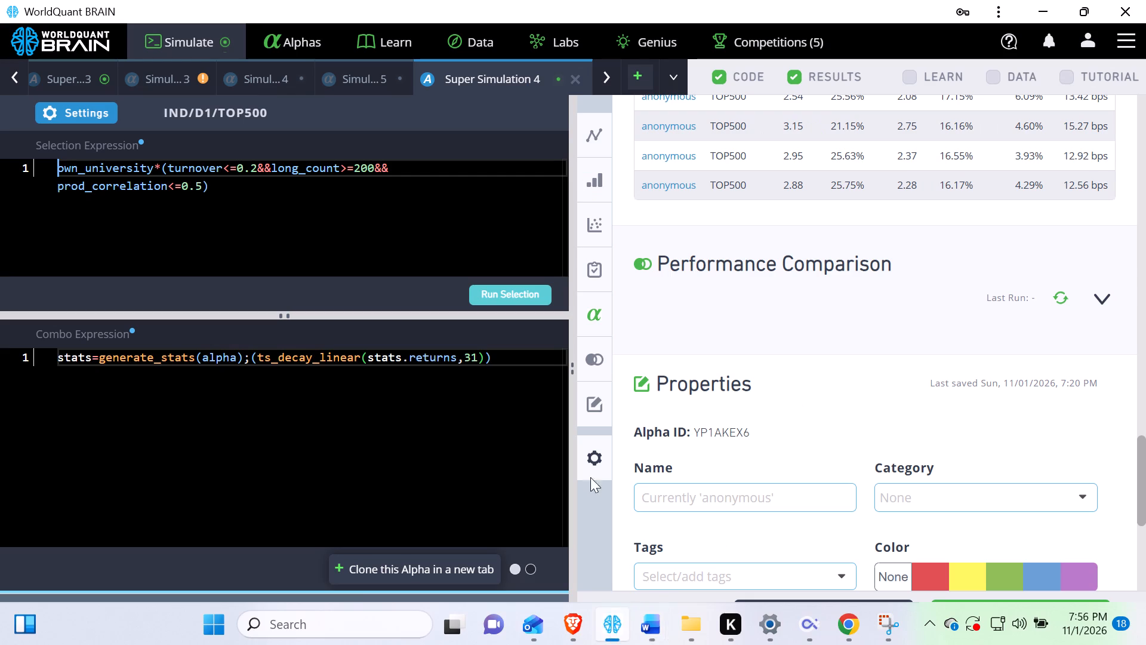
{"action": "triple_click", "coordinate": [178, 170]}
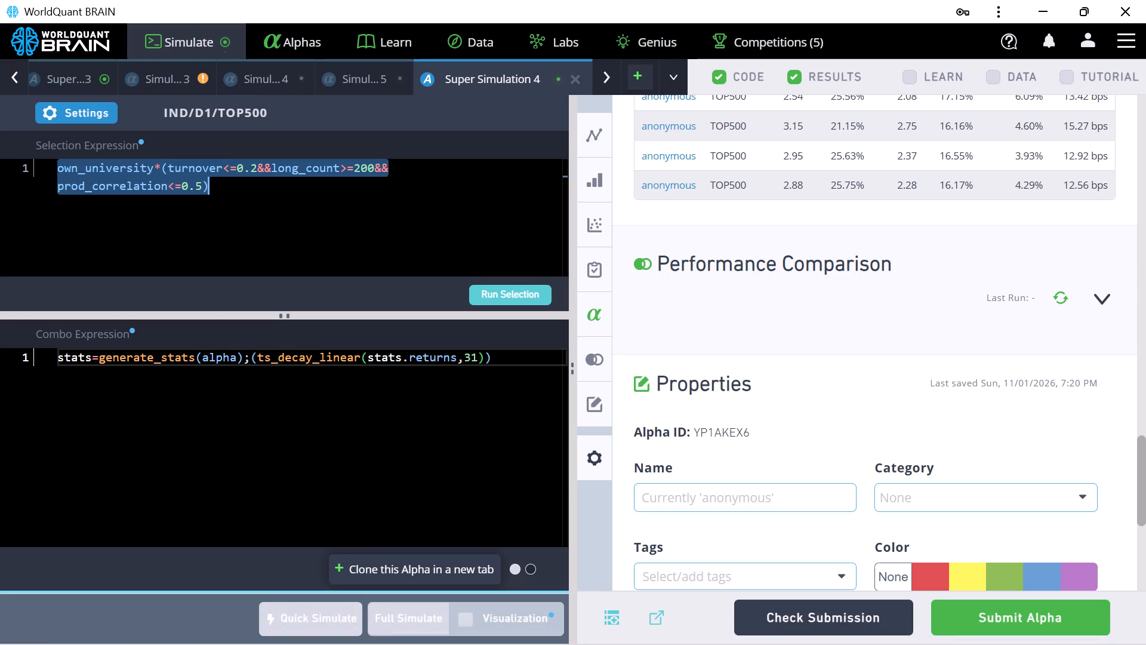
{"action": "key", "text": "ctrl+v"}
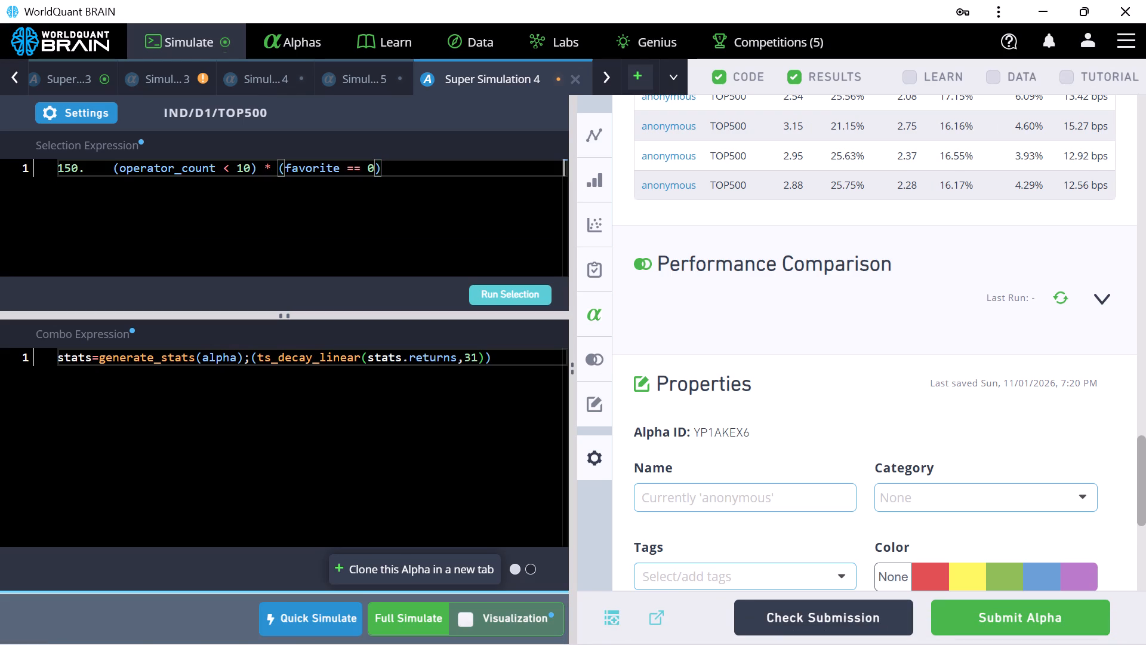
{"action": "left_click", "coordinate": [115, 169]}
{"action": "key", "text": "BackSpace"}
{"action": "key", "text": "BackSpace"}
{"action": "key", "text": "BackSpace"}
{"action": "key", "text": "BackSpace"}
{"action": "key", "text": "BackSpace"}
{"action": "key", "text": "BackSpace"}
{"action": "key", "text": "BackSpace"}
{"action": "key", "text": "BackSpace"}
{"action": "key", "text": "BackSpace"}
{"action": "key", "text": "BackSpace"}
{"action": "key", "text": "BackSpace"}
{"action": "key", "text": "BackSpace"}
{"action": "key", "text": "BackSpace"}
{"action": "key", "text": "BackSpace"}
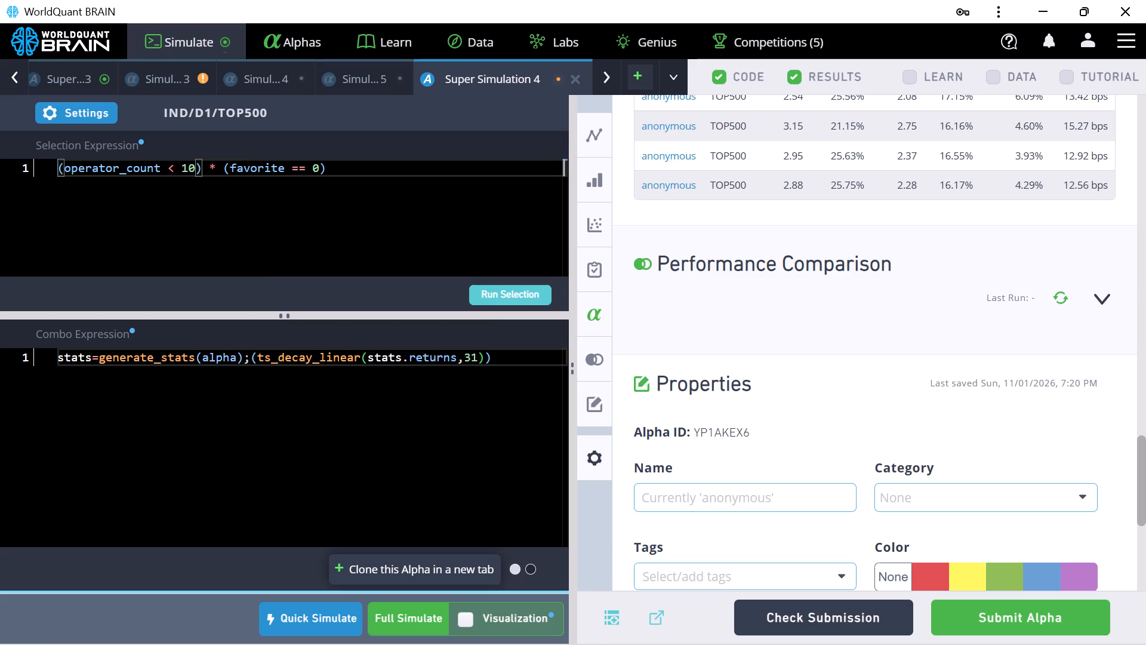
Run the new selection in Super Simulation 4 and start its full simulation.
{"action": "left_click", "coordinate": [506, 291]}
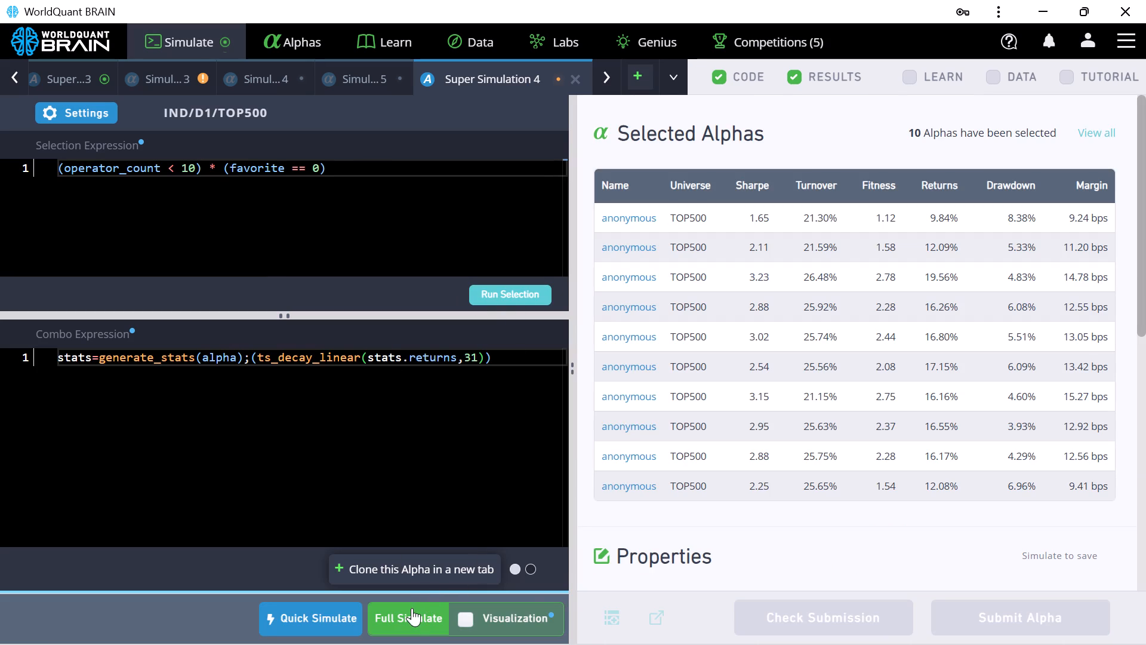
{"action": "left_click", "coordinate": [407, 614]}
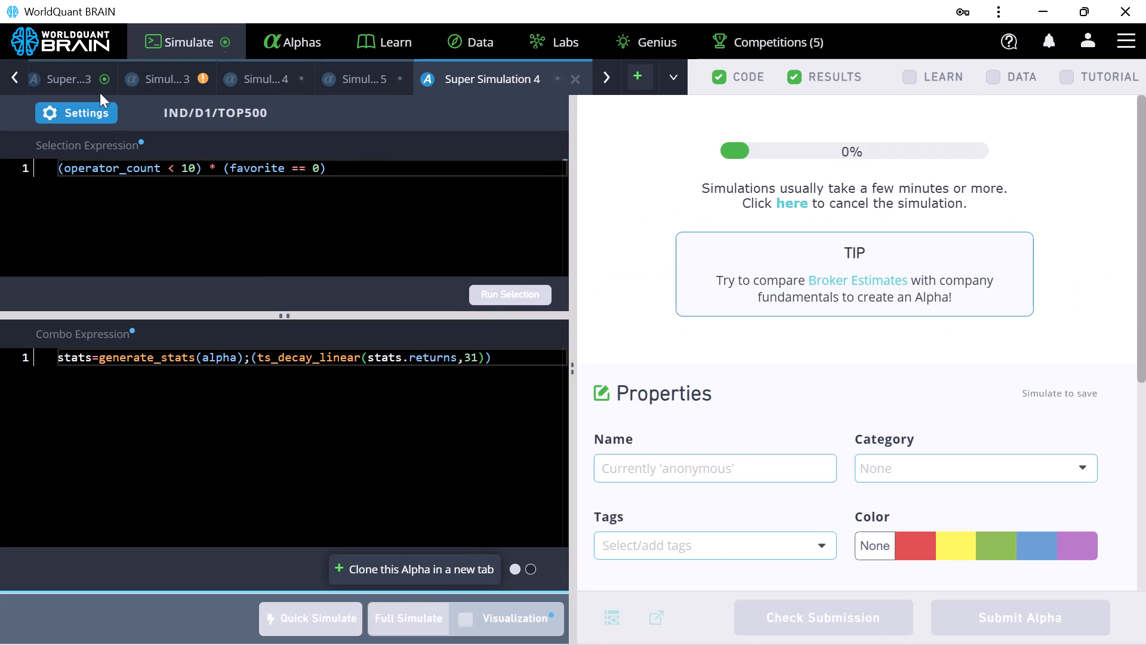
Examine Super Simulation 3's PnL chart, yearly results, IS Summary, Correlation, Selected Alphas and Properties.
{"action": "left_click", "coordinate": [59, 79]}
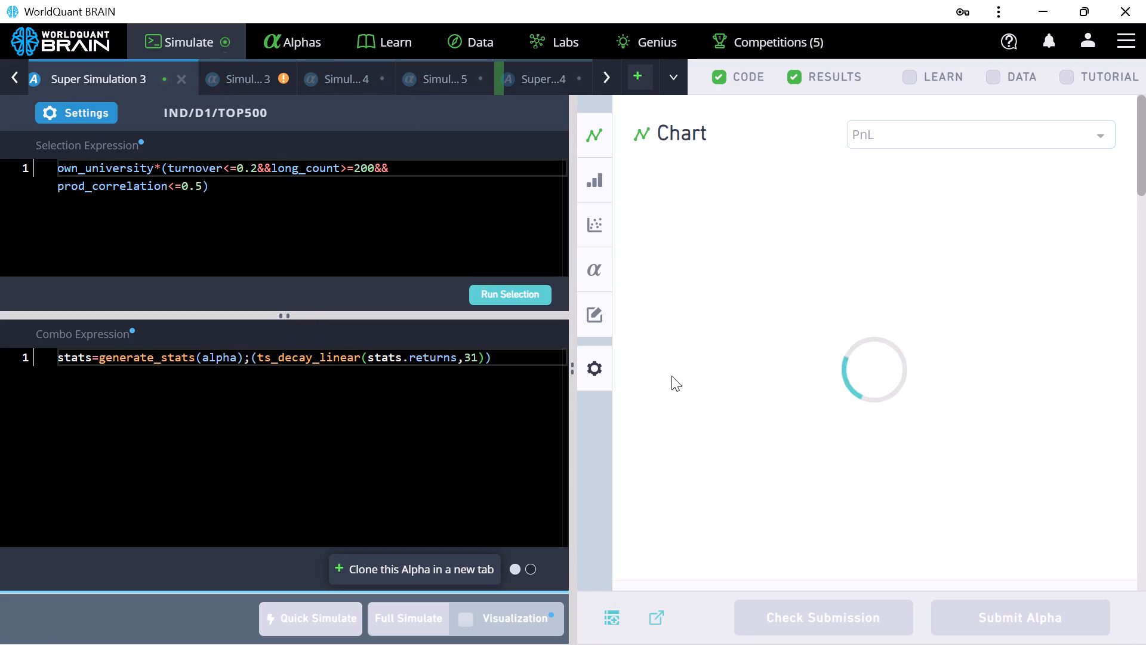
{"action": "scroll", "coordinate": [750, 390], "scroll_direction": "down", "scroll_amount": 6}
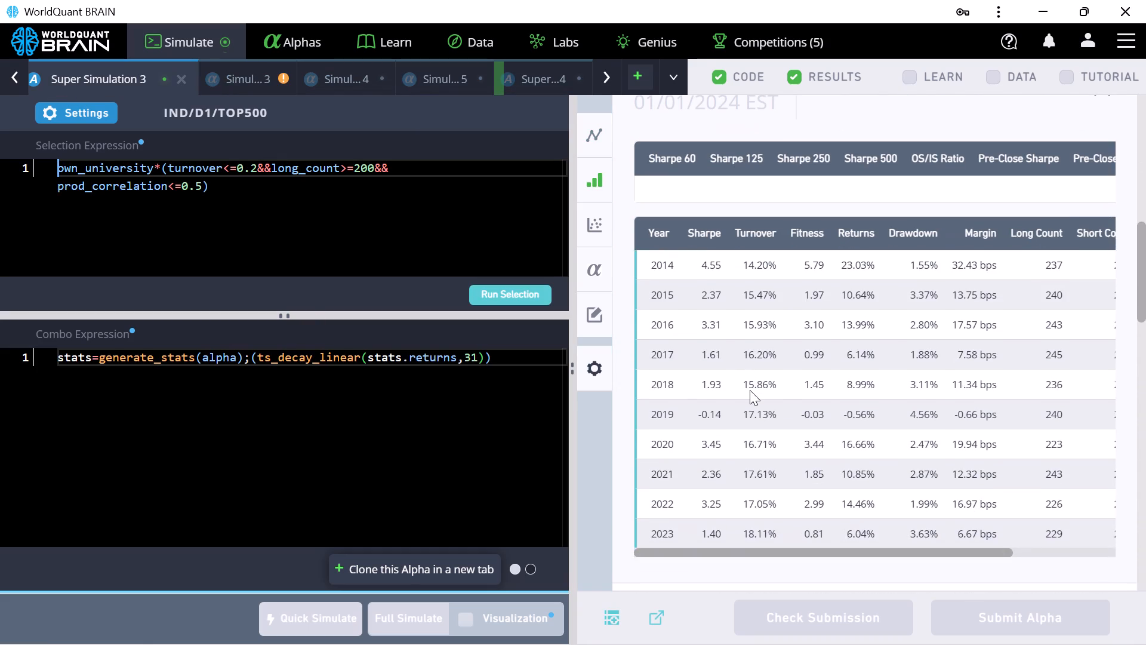
{"action": "scroll", "coordinate": [750, 390], "scroll_direction": "up", "scroll_amount": 2}
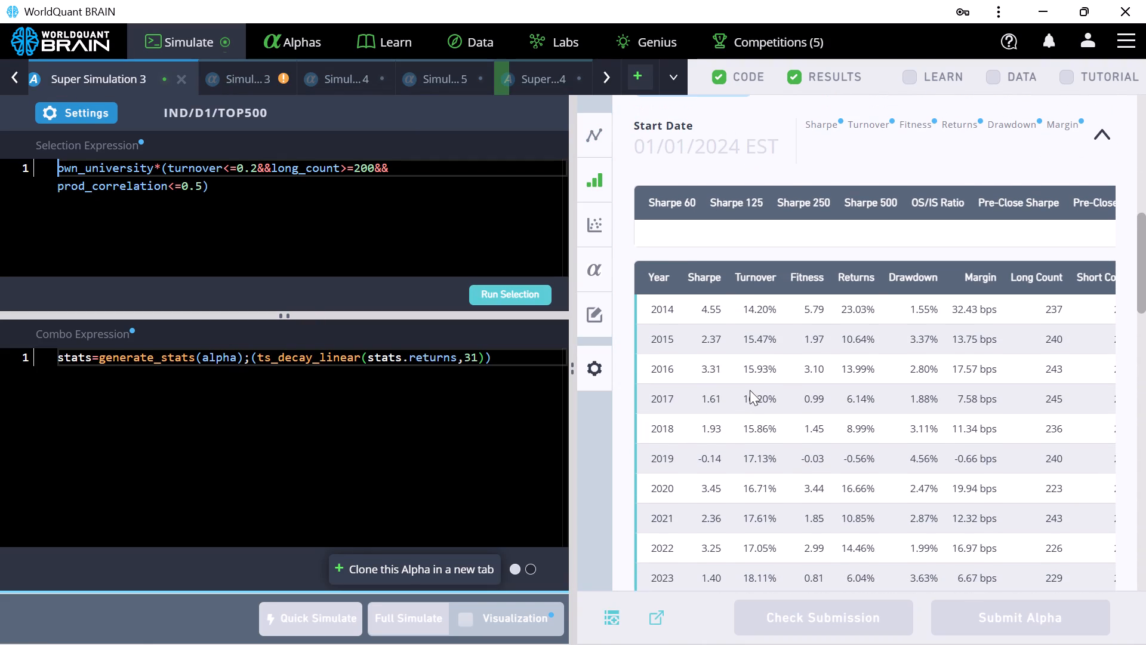
{"action": "scroll", "coordinate": [750, 390], "scroll_direction": "up", "scroll_amount": 2}
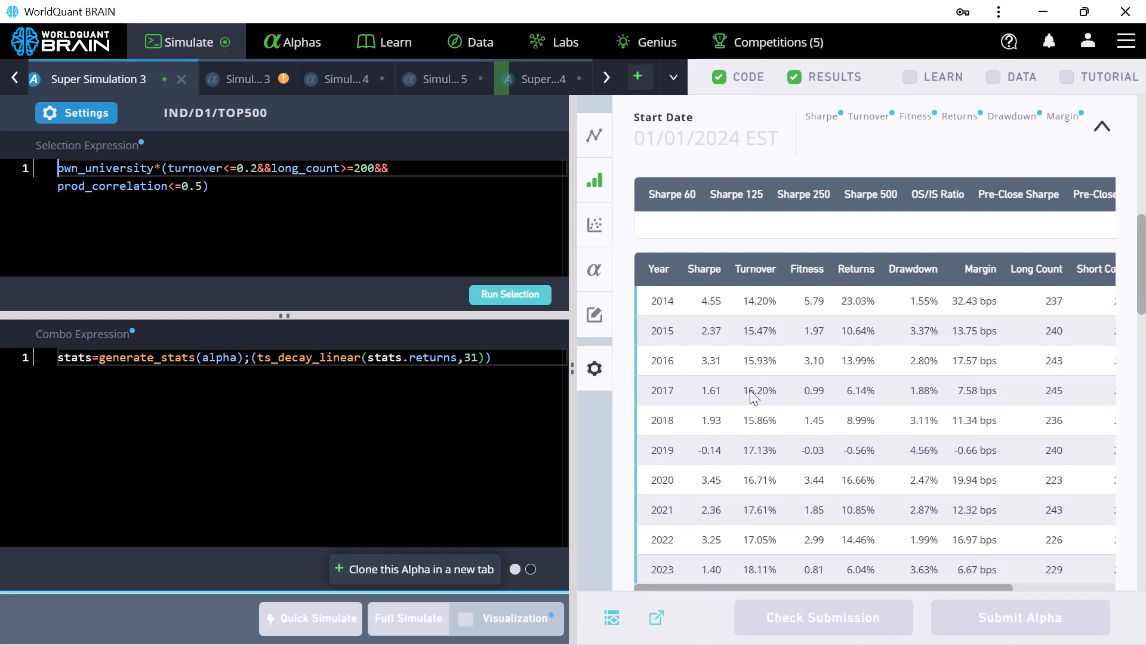
{"action": "scroll", "coordinate": [750, 390], "scroll_direction": "up", "scroll_amount": 2}
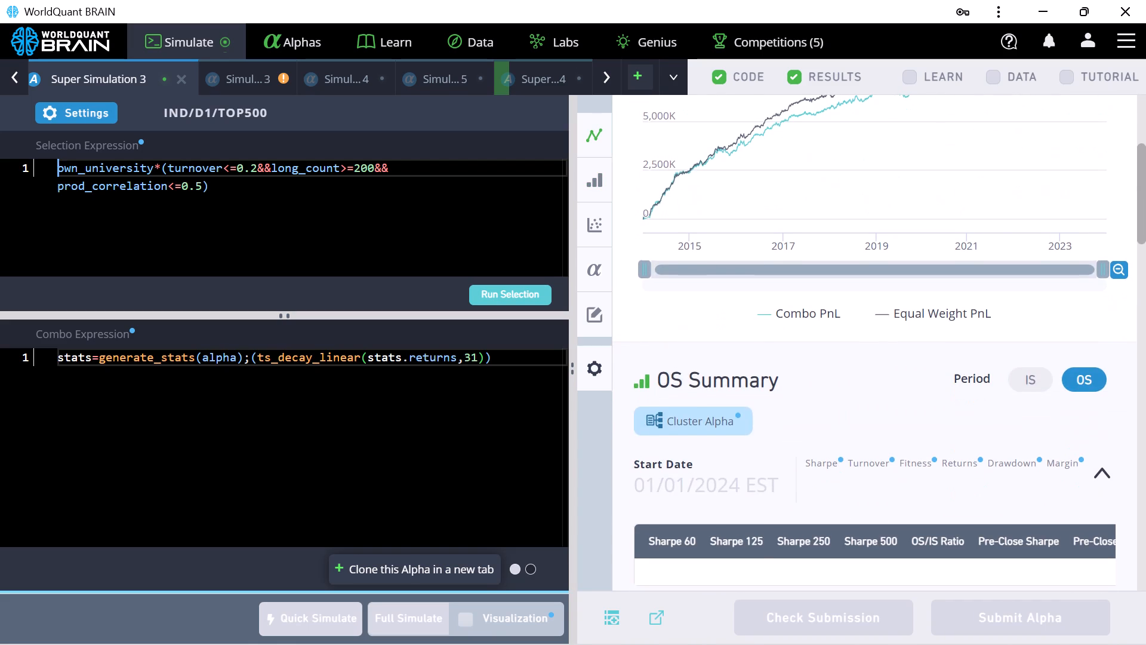
{"action": "scroll", "coordinate": [750, 390], "scroll_direction": "up", "scroll_amount": 1}
{"action": "scroll", "coordinate": [750, 390], "scroll_direction": "down", "scroll_amount": 2}
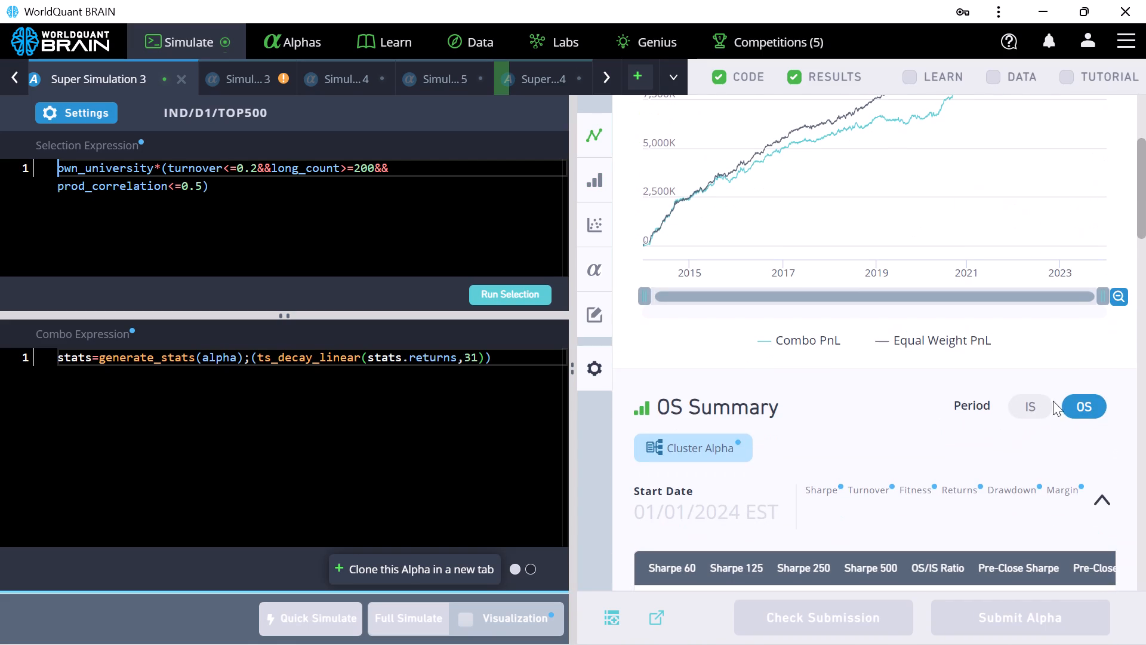
{"action": "left_click", "coordinate": [1031, 404]}
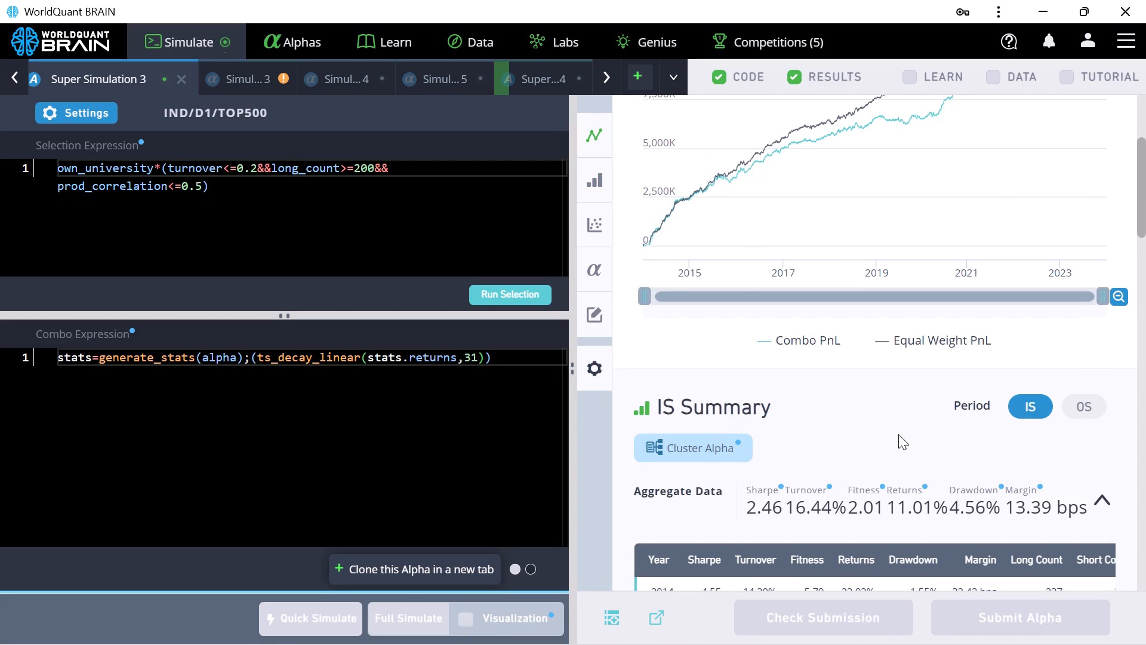
{"action": "scroll", "coordinate": [898, 434], "scroll_direction": "down", "scroll_amount": 1}
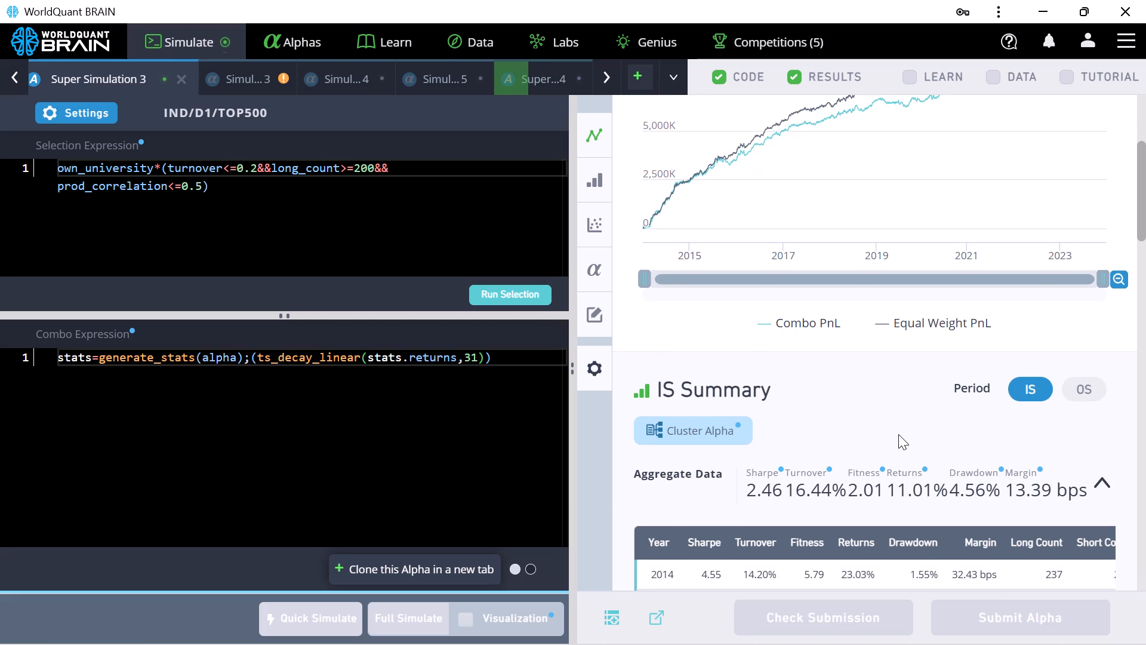
{"action": "scroll", "coordinate": [898, 434], "scroll_direction": "down", "scroll_amount": 6}
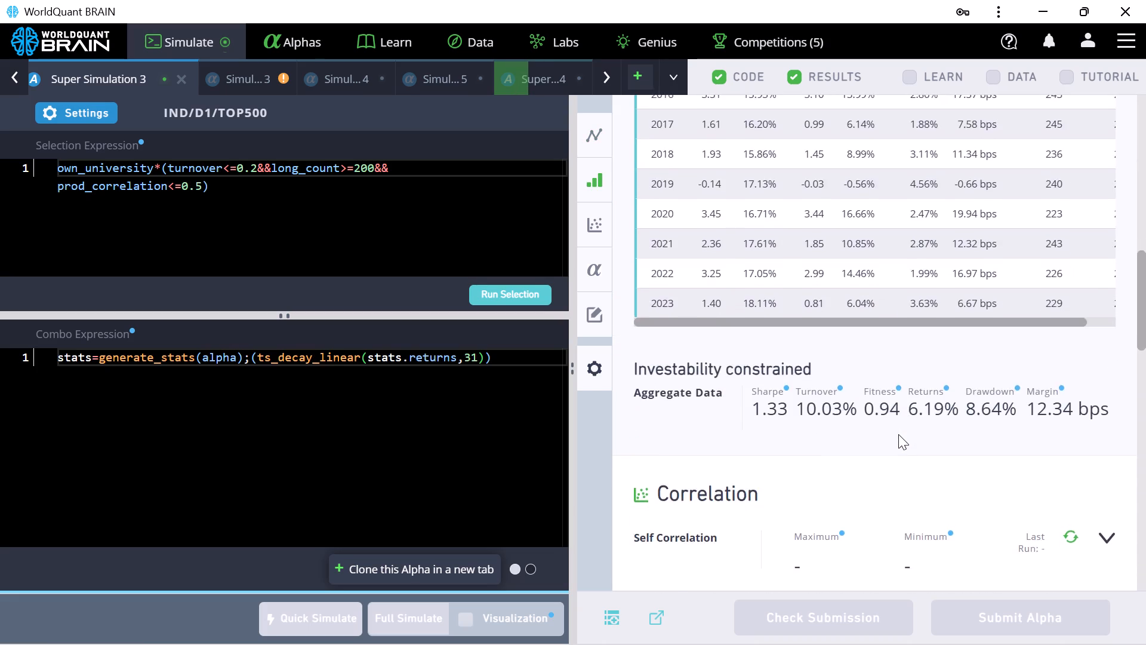
{"action": "scroll", "coordinate": [898, 434], "scroll_direction": "down", "scroll_amount": 7}
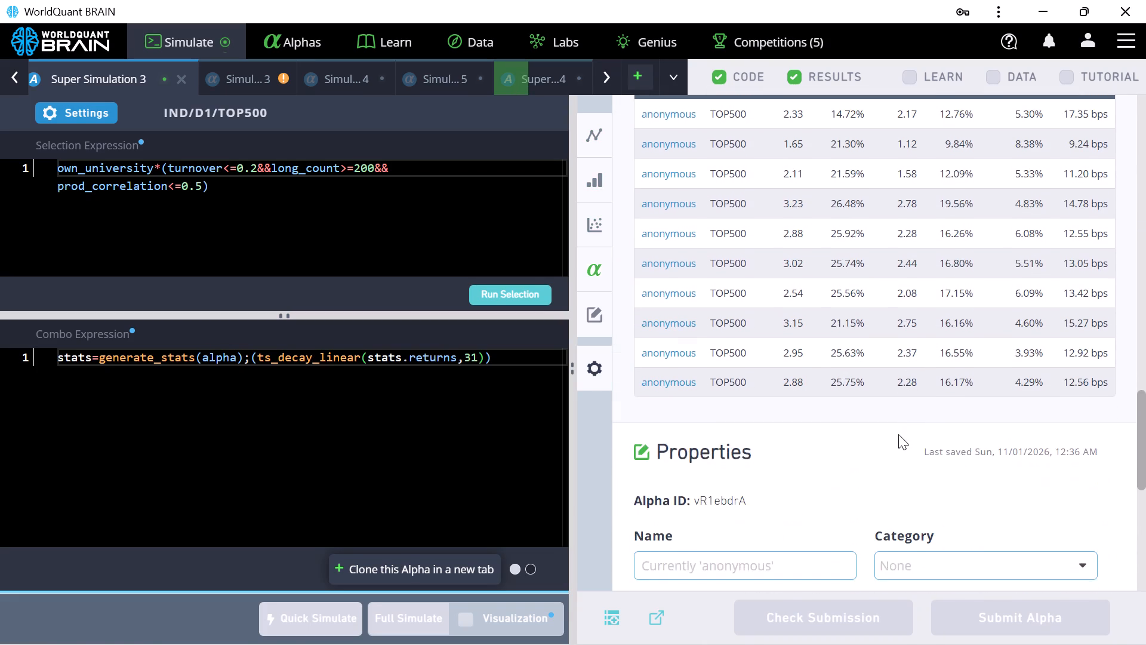
{"action": "scroll", "coordinate": [898, 434], "scroll_direction": "down", "scroll_amount": 7}
{"action": "scroll", "coordinate": [898, 434], "scroll_direction": "up", "scroll_amount": 10}
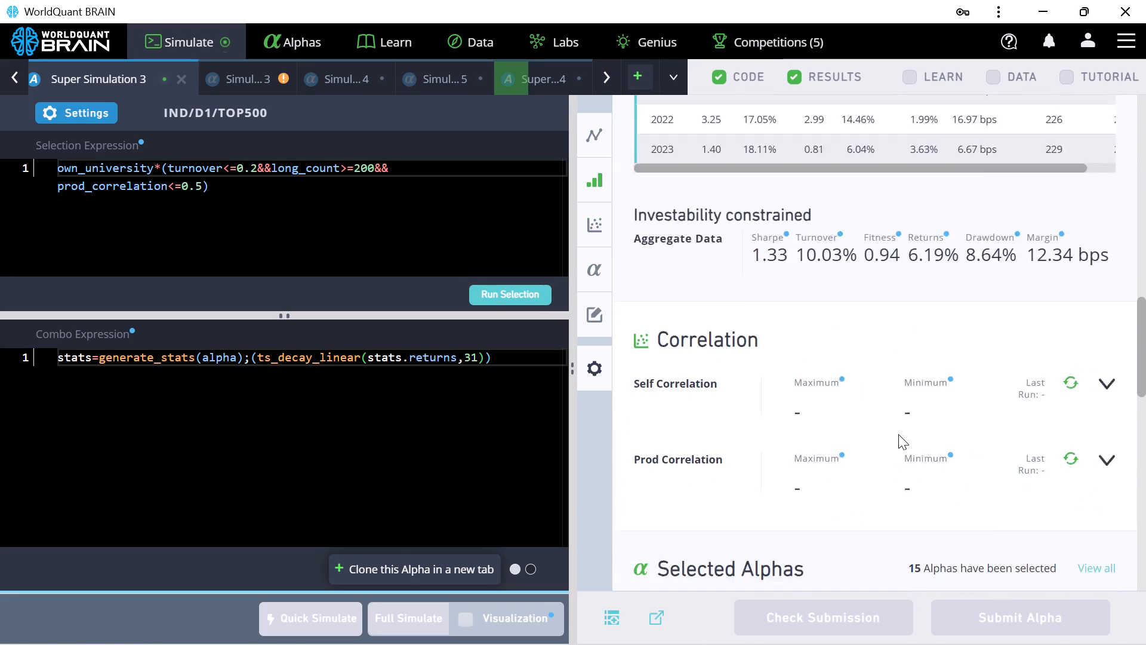
{"action": "scroll", "coordinate": [898, 434], "scroll_direction": "up", "scroll_amount": 5}
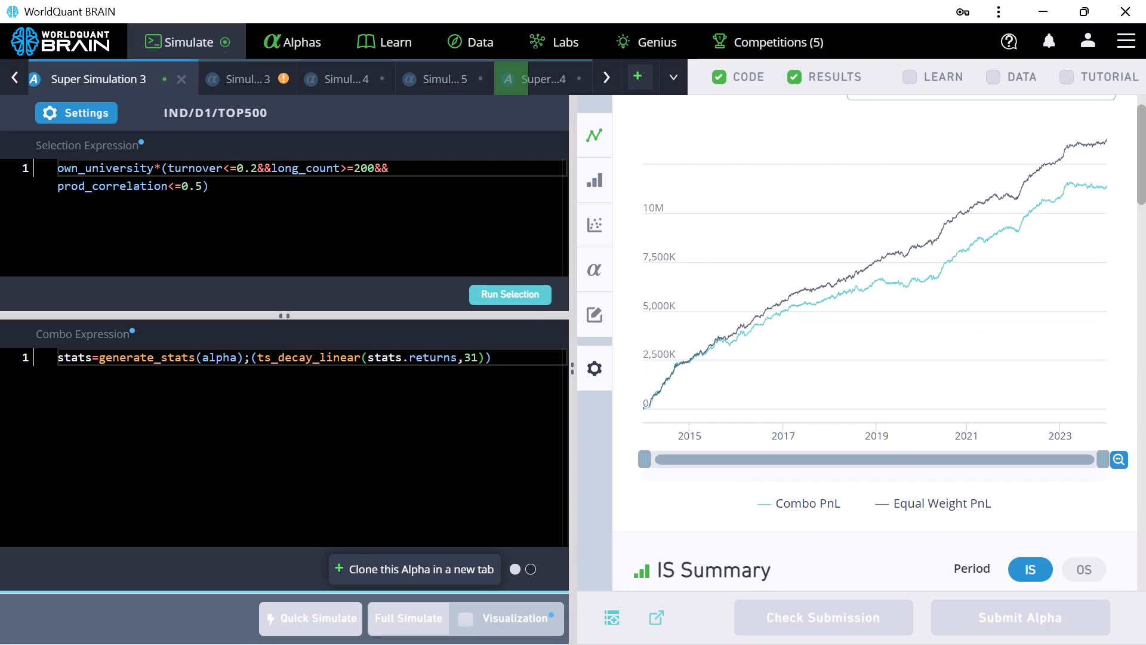
Set Super Simulation 3's region to GLB with the TOP3000 universe and apply the settings.
{"action": "left_click", "coordinate": [79, 112]}
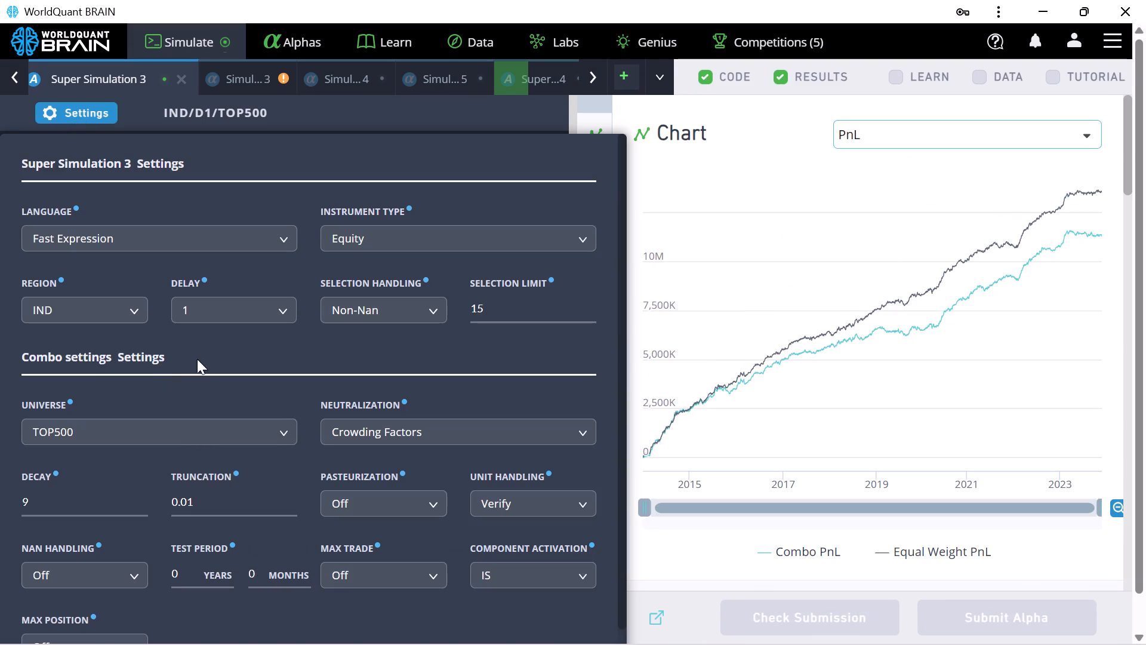
{"action": "left_click", "coordinate": [54, 301]}
{"action": "left_click", "coordinate": [62, 360]}
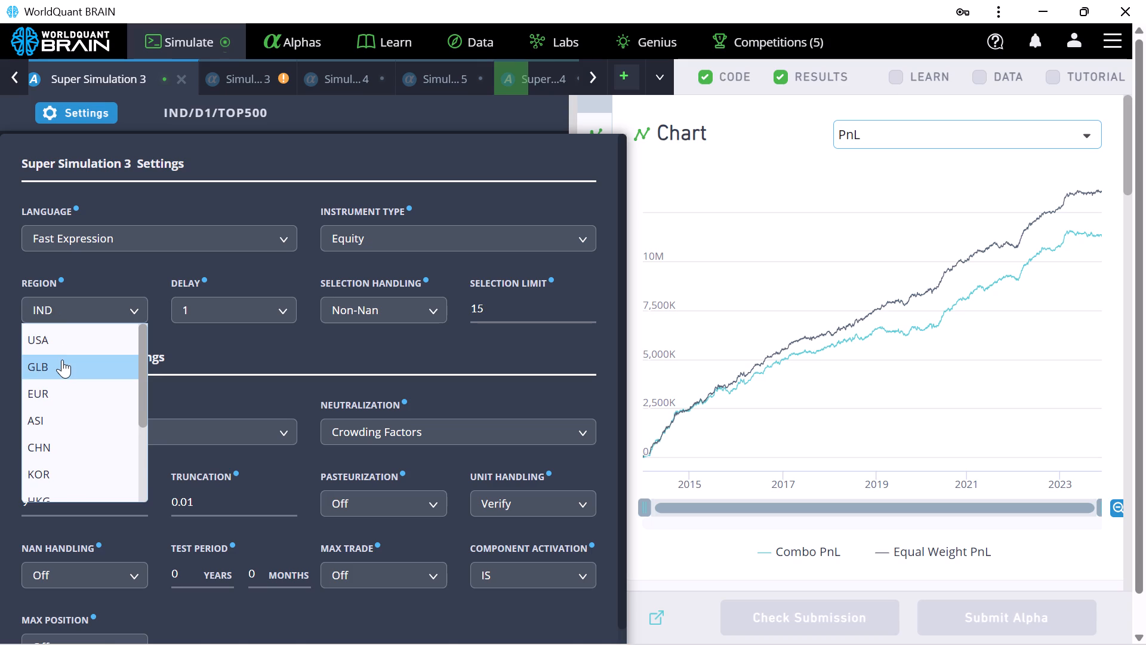
{"action": "scroll", "coordinate": [523, 453], "scroll_direction": "down", "scroll_amount": 4}
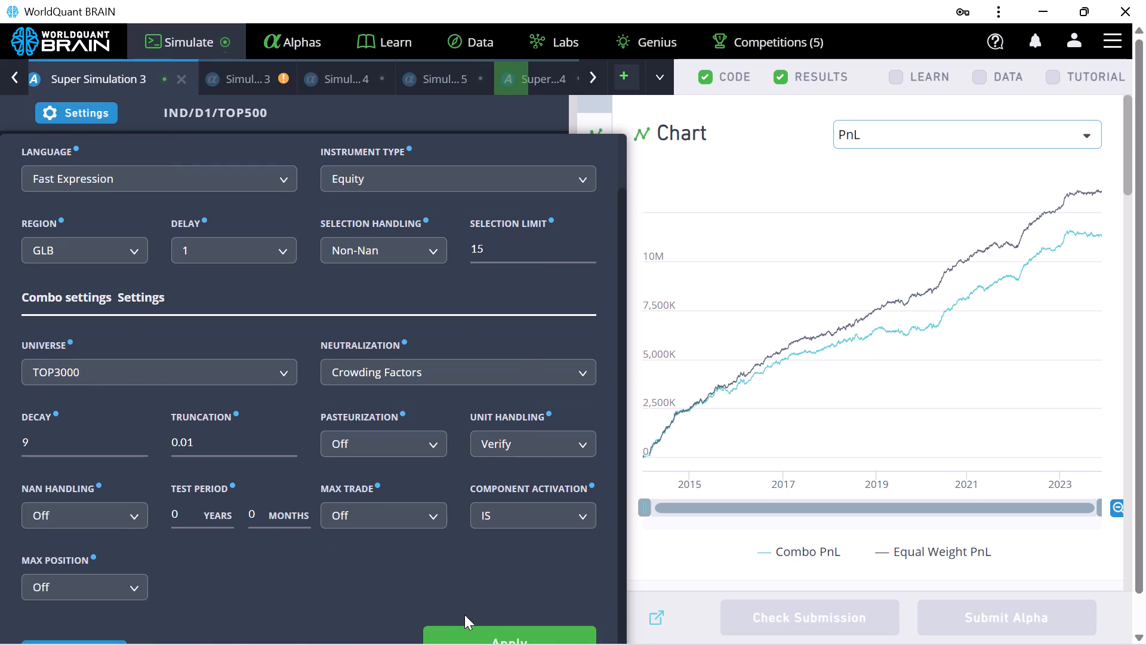
{"action": "left_click", "coordinate": [454, 632]}
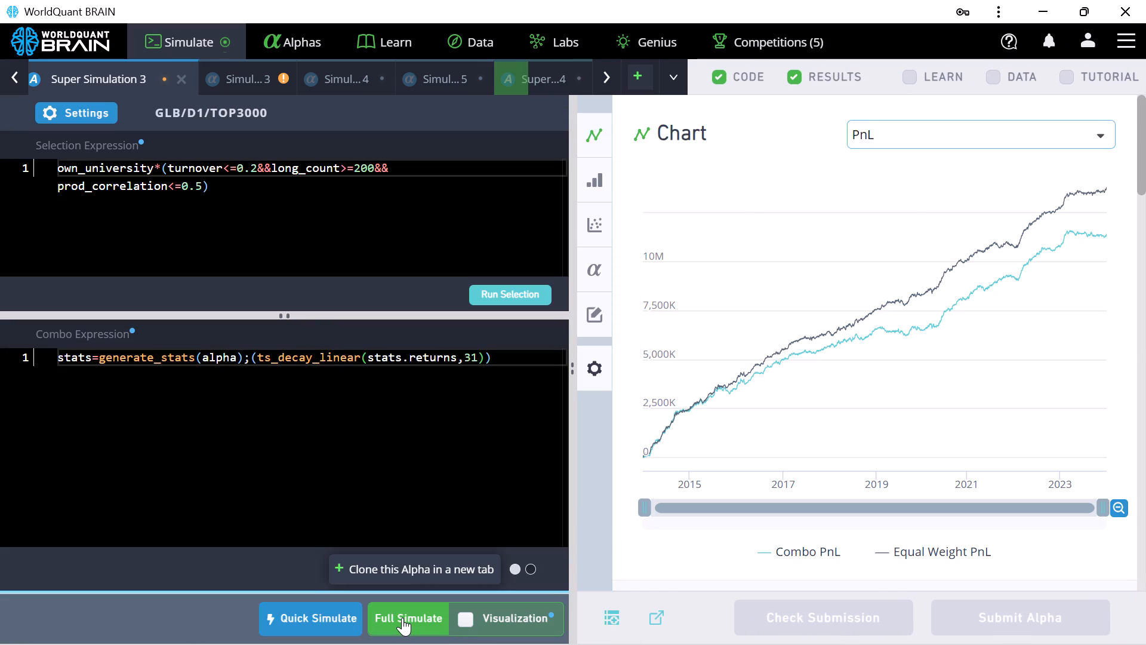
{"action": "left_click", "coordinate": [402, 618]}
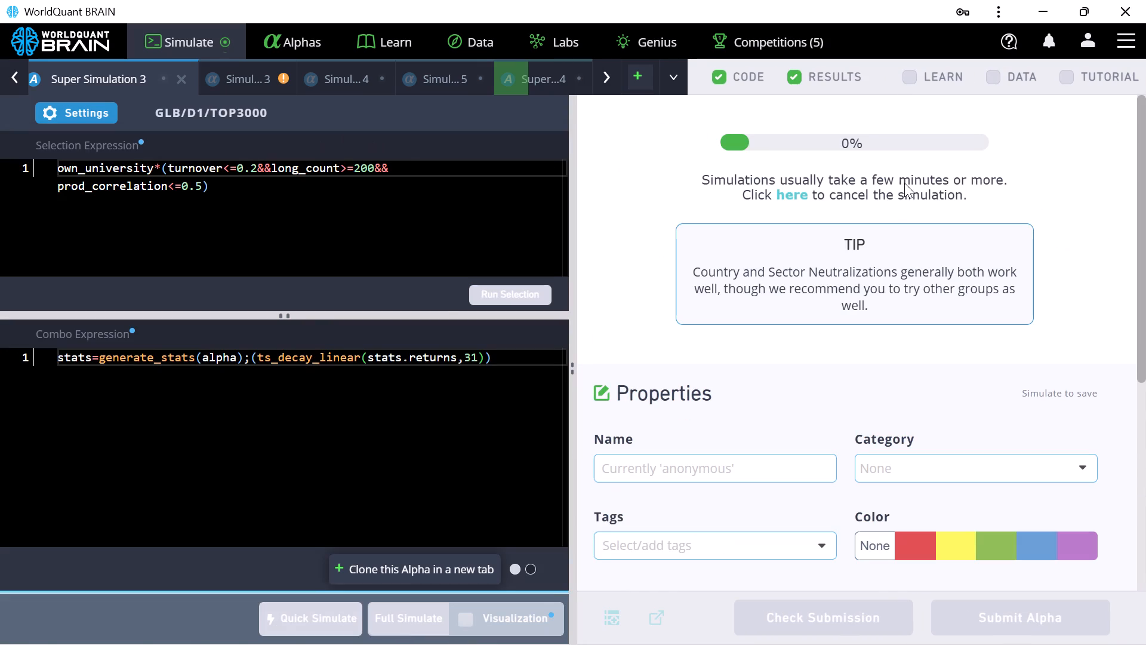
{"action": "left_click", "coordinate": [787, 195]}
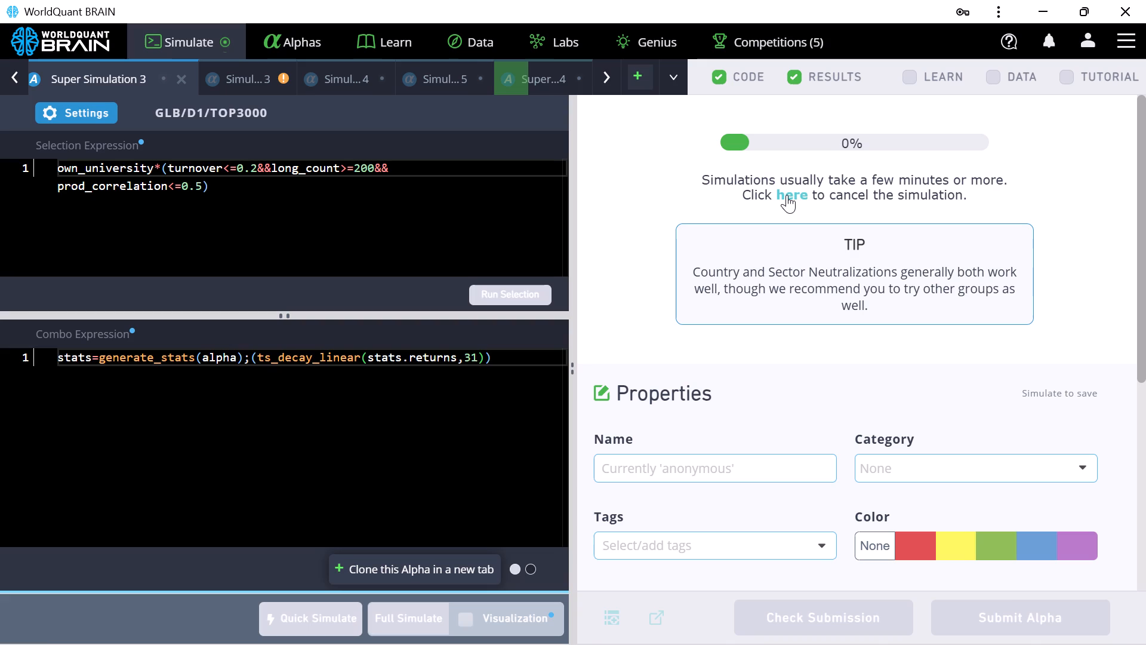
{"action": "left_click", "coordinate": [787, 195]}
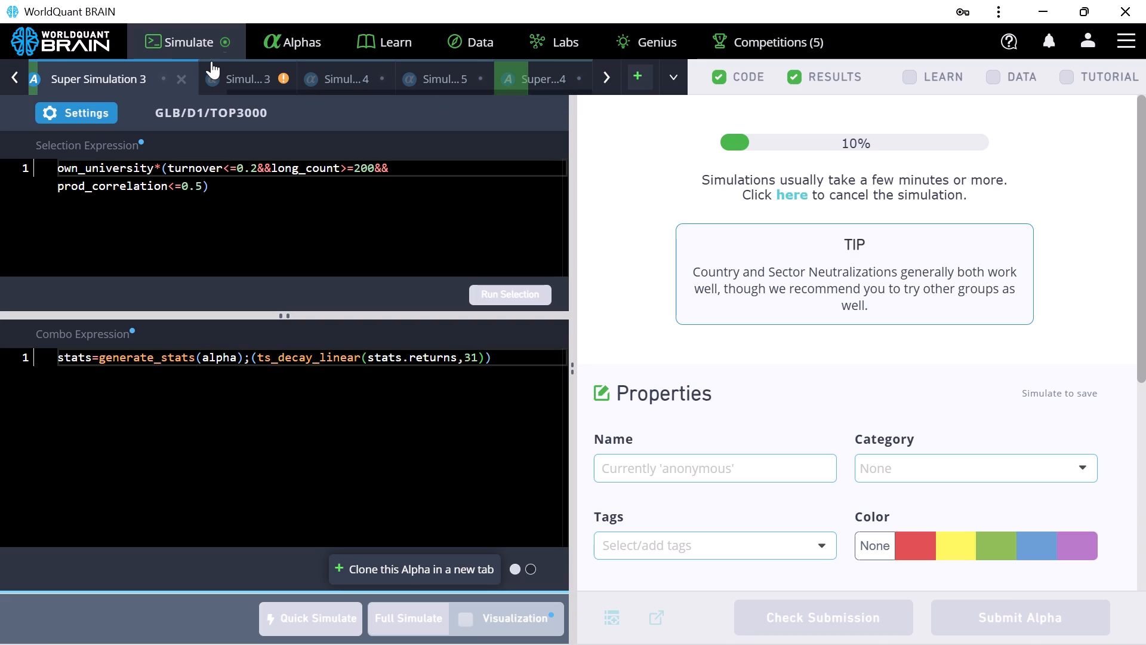
Set Super Simulation 3's universe to MINVOL10M, apply the settings and start its full simulation.
{"action": "left_click", "coordinate": [101, 116]}
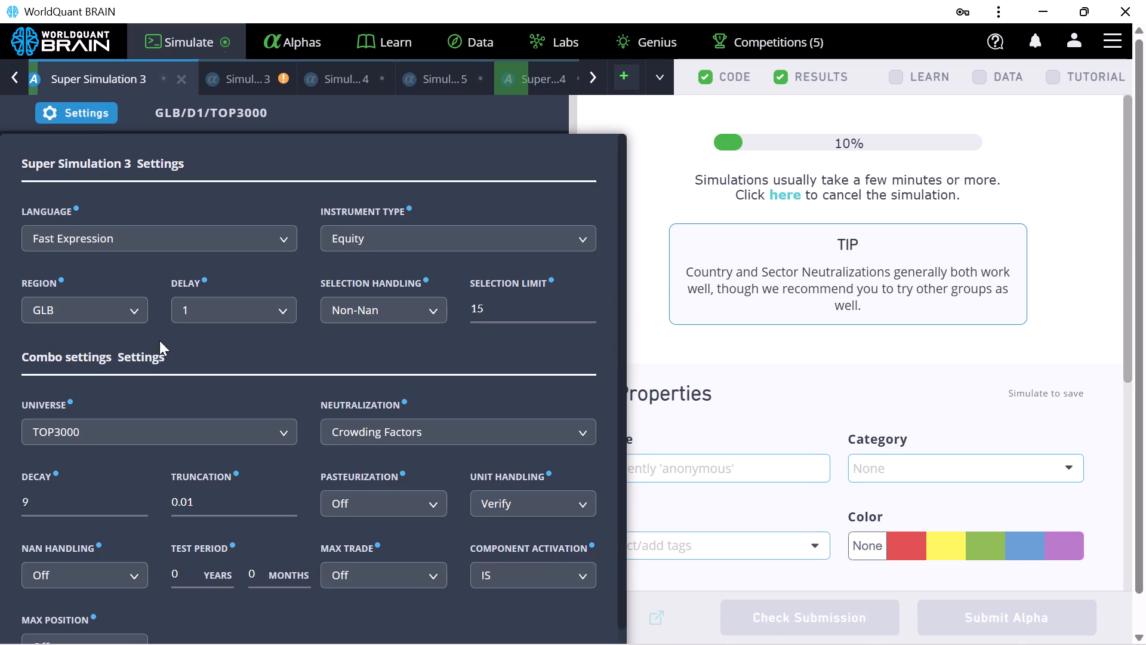
{"action": "left_click", "coordinate": [88, 306]}
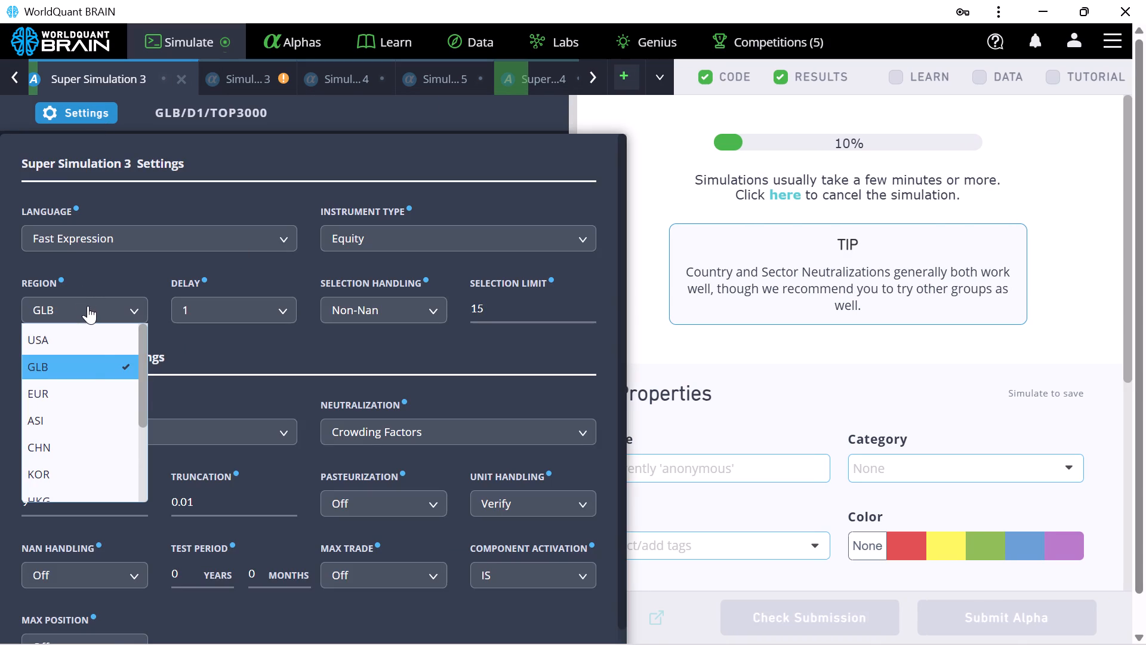
{"action": "left_click", "coordinate": [271, 343]}
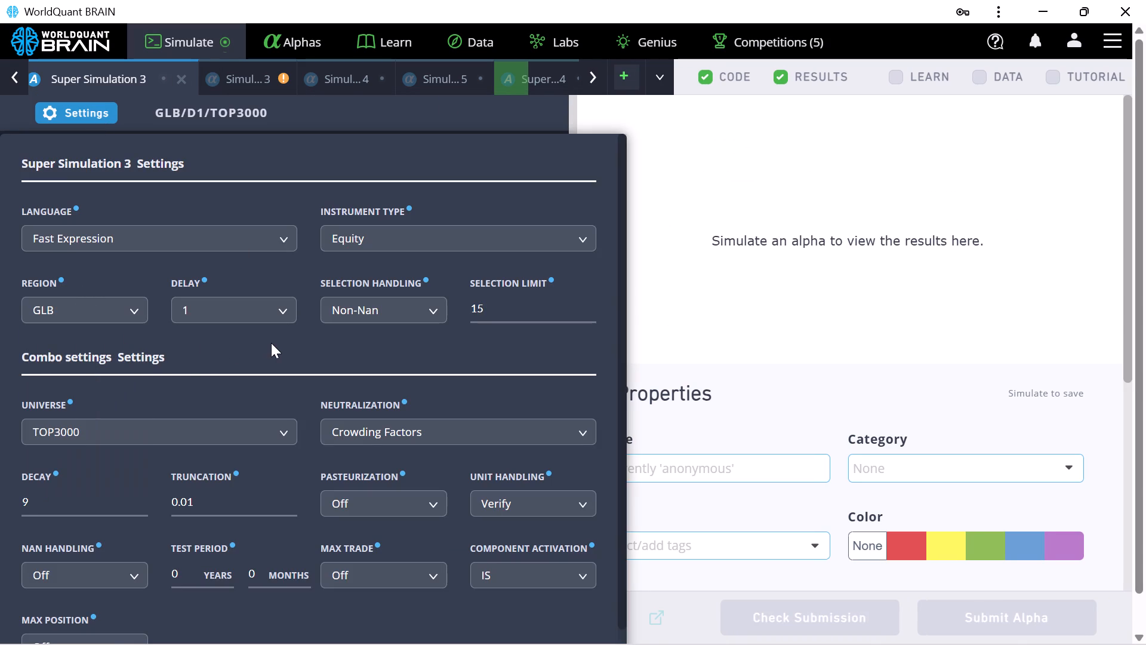
{"action": "left_click", "coordinate": [103, 432]}
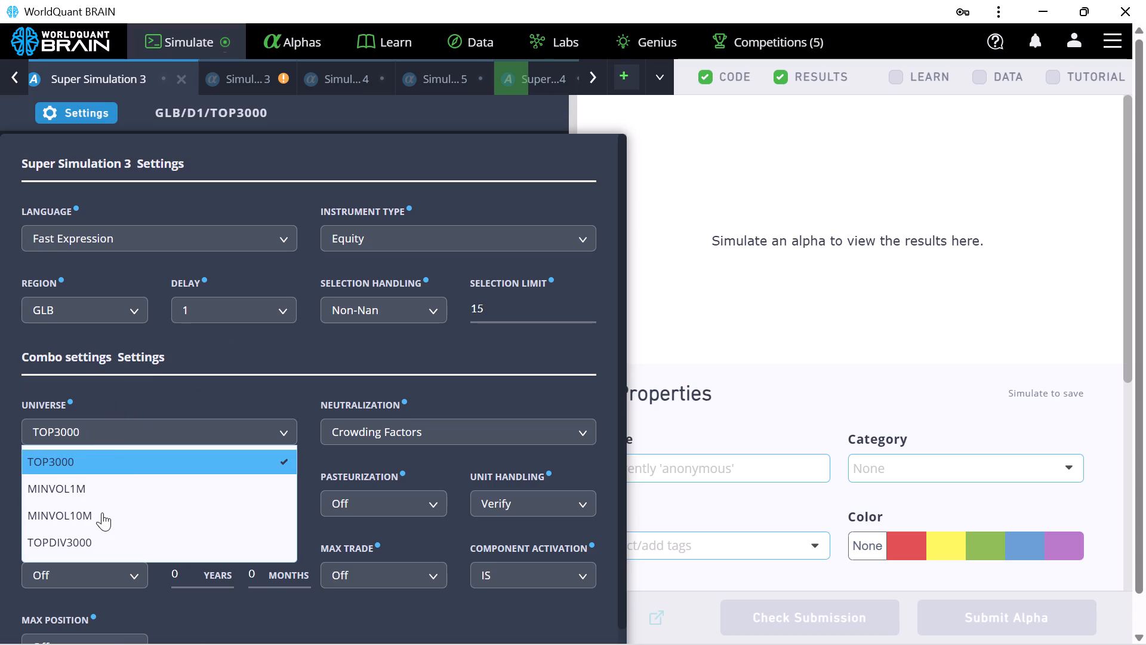
{"action": "left_click", "coordinate": [102, 512]}
{"action": "scroll", "coordinate": [497, 371], "scroll_direction": "down", "scroll_amount": 4}
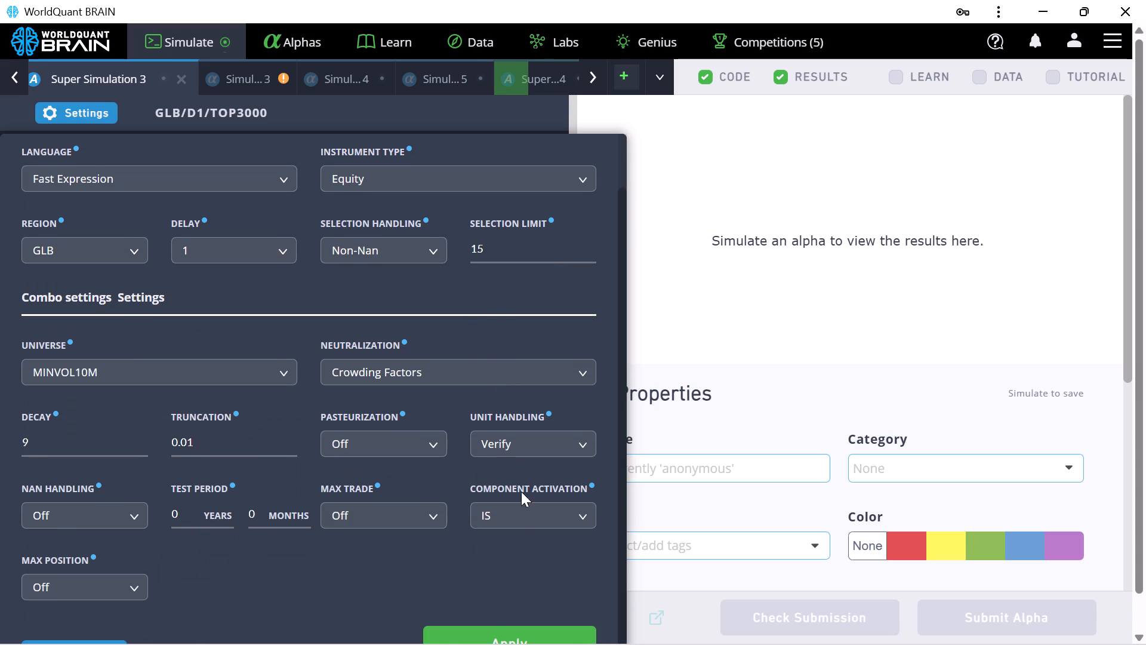
{"action": "left_click", "coordinate": [473, 631]}
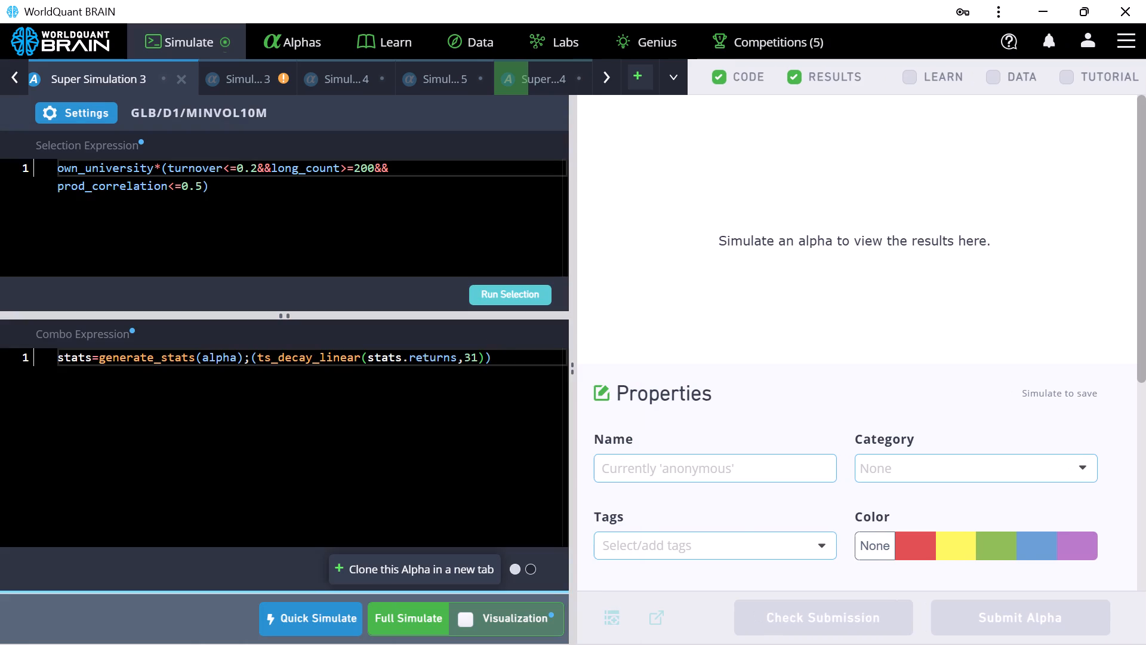
{"action": "left_click", "coordinate": [395, 620]}
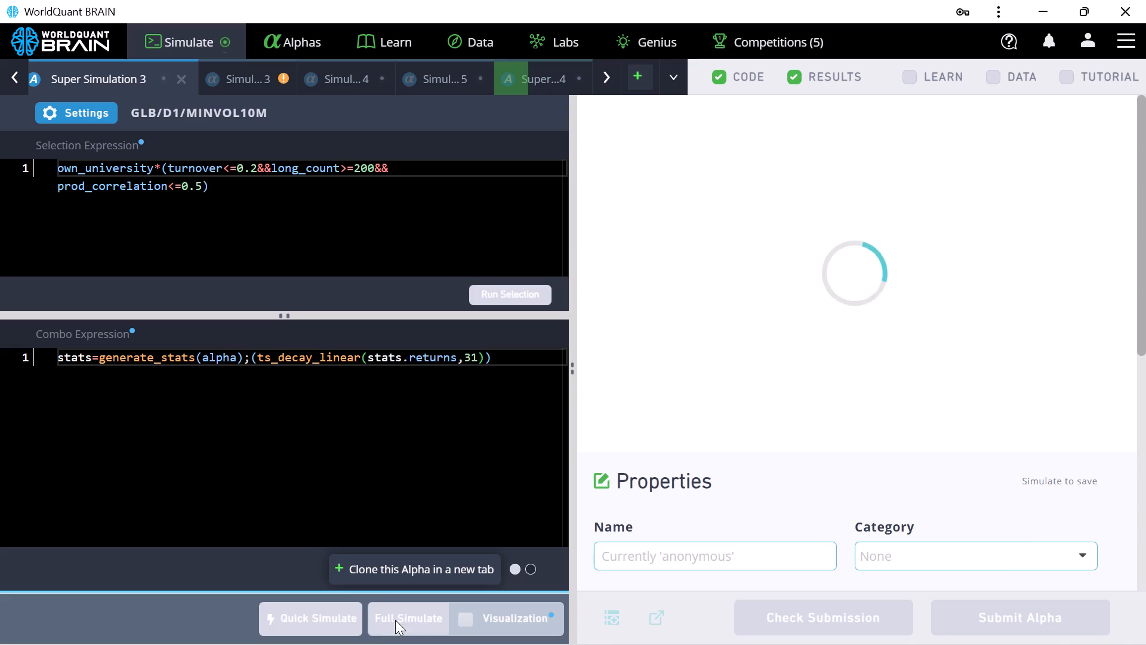
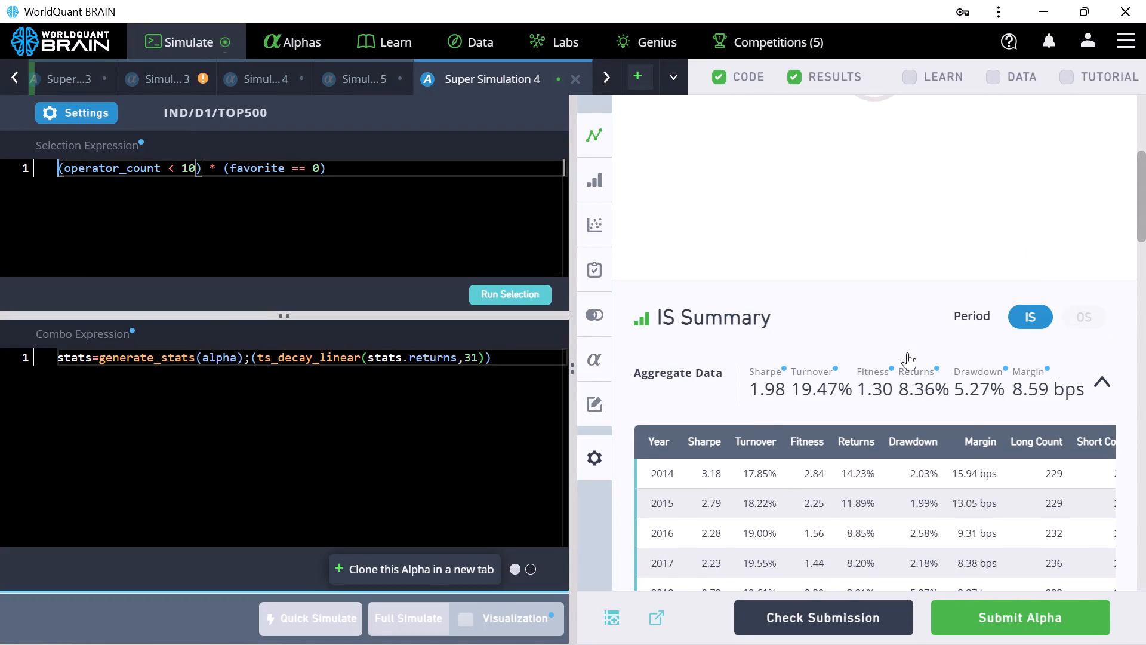
Replace ts_decay_linear with ts_rank in Super Simulation 4's combo expression and run its selection.
{"action": "scroll", "coordinate": [907, 352], "scroll_direction": "down", "scroll_amount": 3}
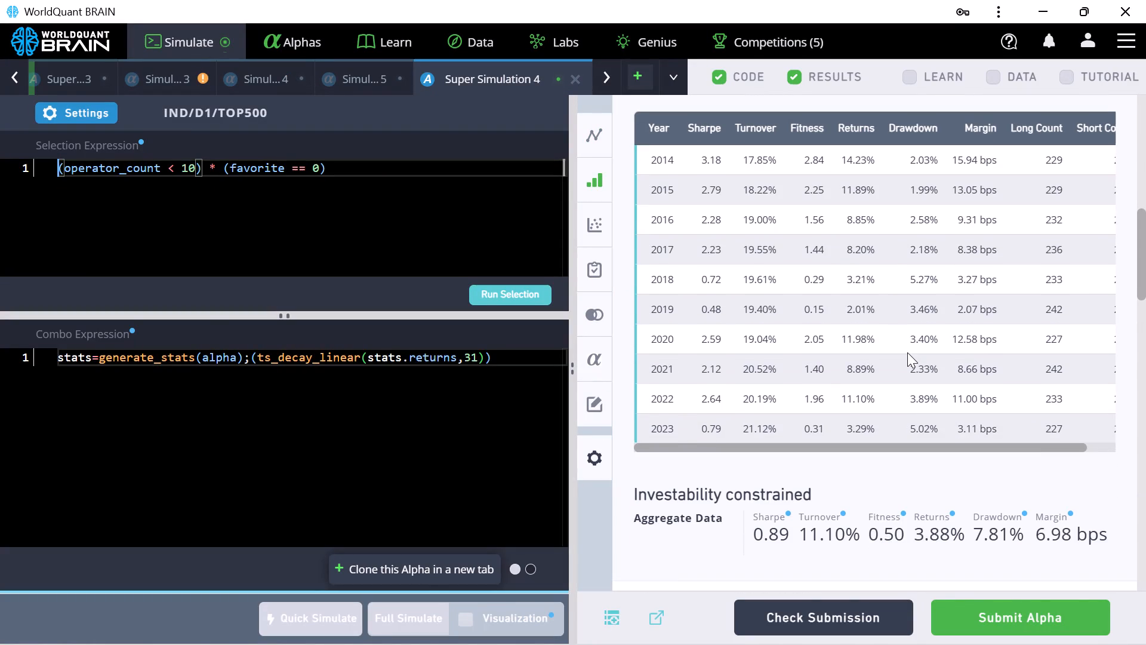
{"action": "scroll", "coordinate": [907, 352], "scroll_direction": "down", "scroll_amount": 3}
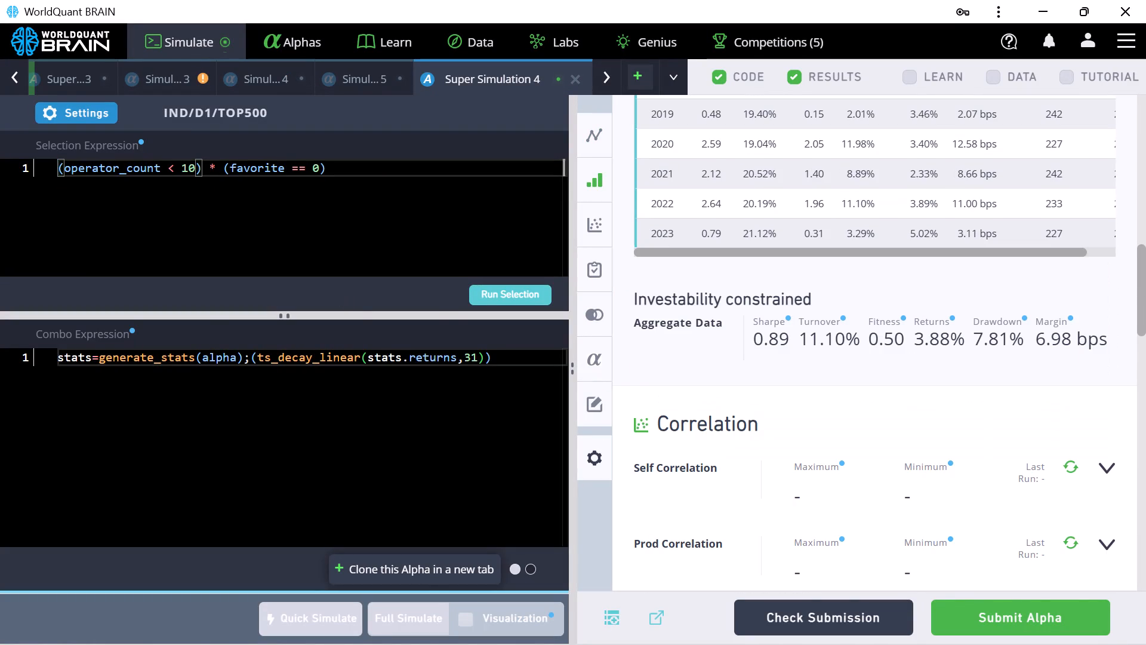
{"action": "left_click", "coordinate": [361, 358]}
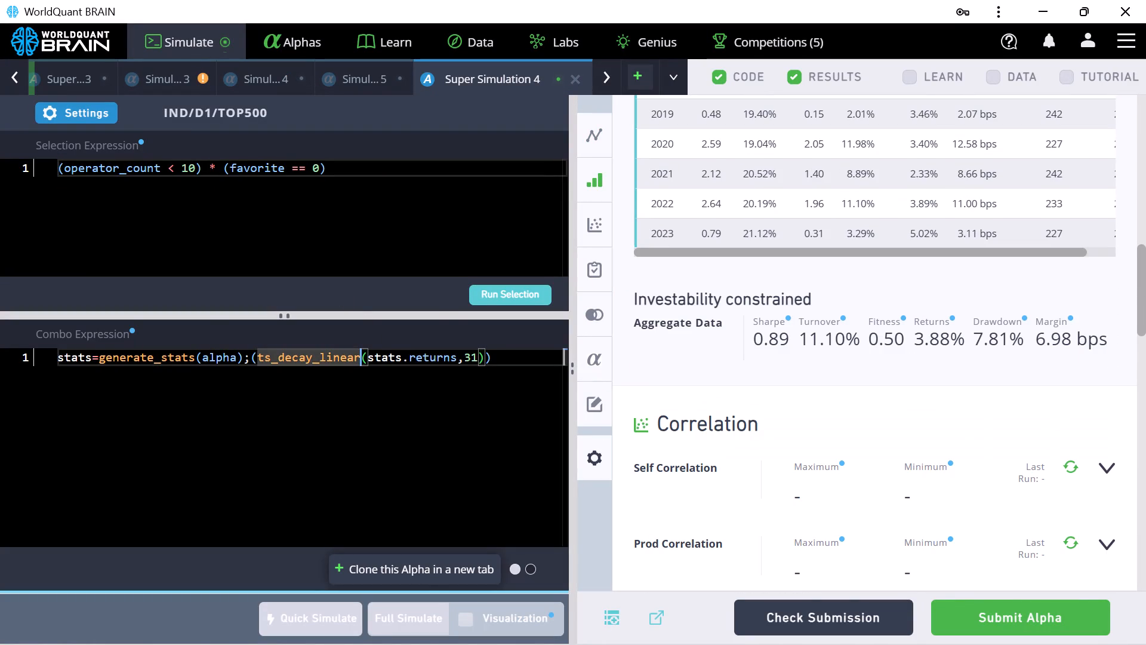
{"action": "key", "text": "BackSpace"}
{"action": "key", "text": "BackSpace"}
{"action": "key", "text": "BackSpace"}
{"action": "key", "text": "BackSpace"}
{"action": "key", "text": "BackSpace"}
{"action": "key", "text": "BackSpace"}
{"action": "key", "text": "BackSpace"}
{"action": "key", "text": "BackSpace"}
{"action": "key", "text": "BackSpace"}
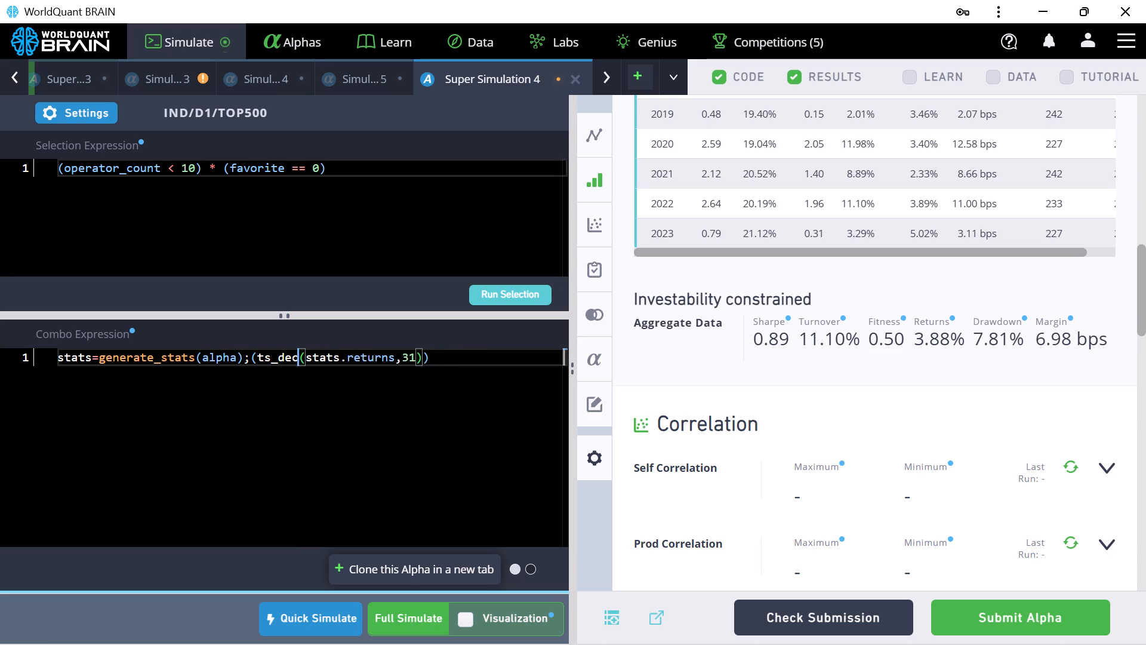
{"action": "key", "text": "BackSpace"}
{"action": "key", "text": "BackSpace"}
{"action": "key", "text": "BackSpace"}
{"action": "type", "text": "rank"}
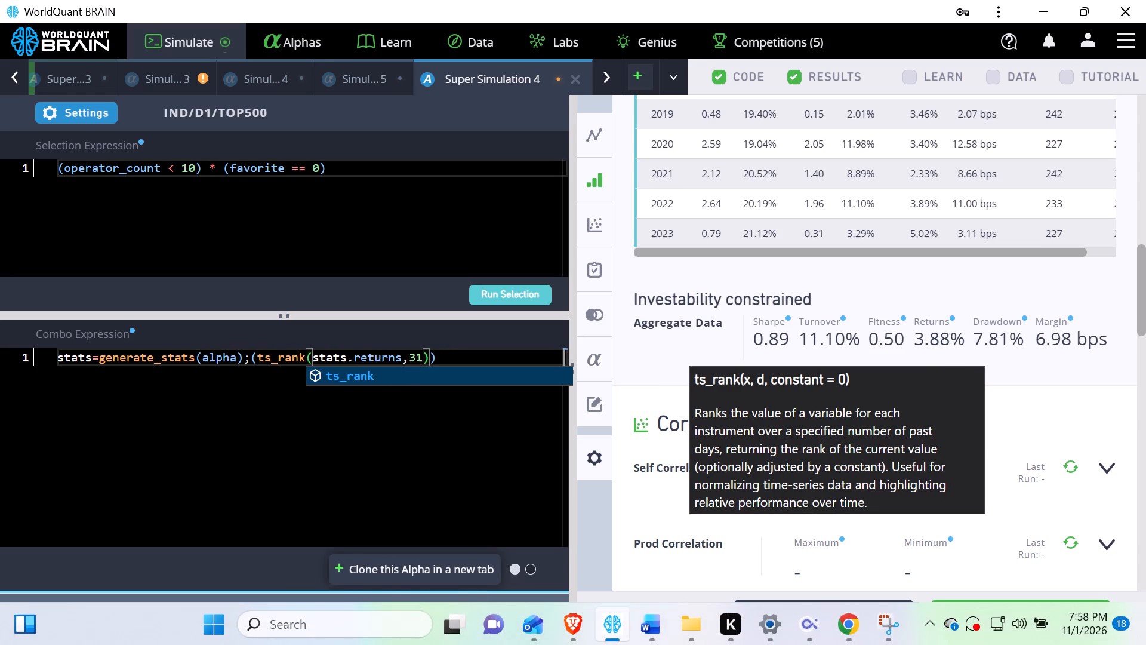
{"action": "left_click", "coordinate": [492, 294]}
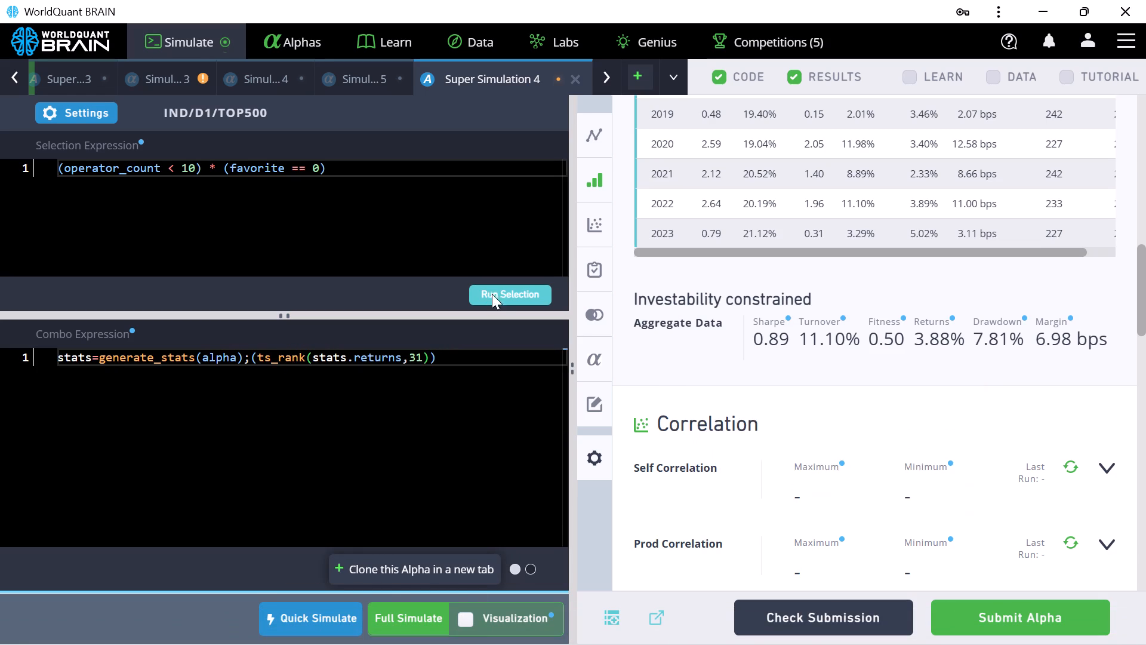
Set Super Simulation 4's decay to 8, truncation to 0.08 and selection limit to 30, apply the settings and start its full simulation.
{"action": "left_click", "coordinate": [87, 112]}
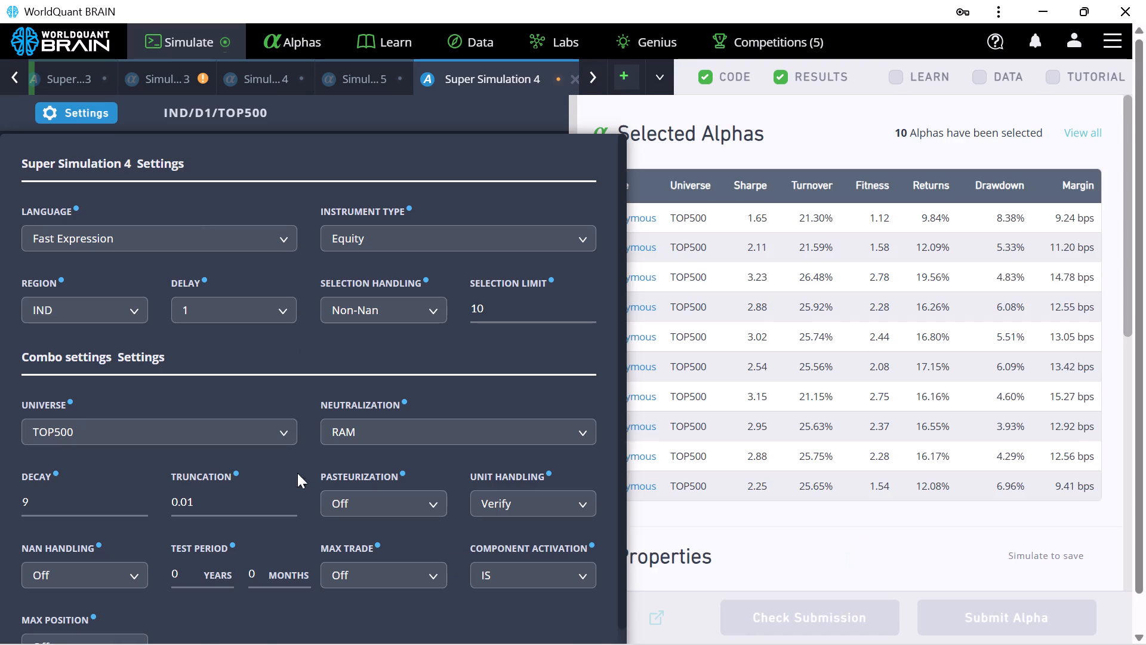
{"action": "left_click", "coordinate": [138, 507]}
{"action": "left_click", "coordinate": [261, 497]}
{"action": "key", "text": "BackSpace"}
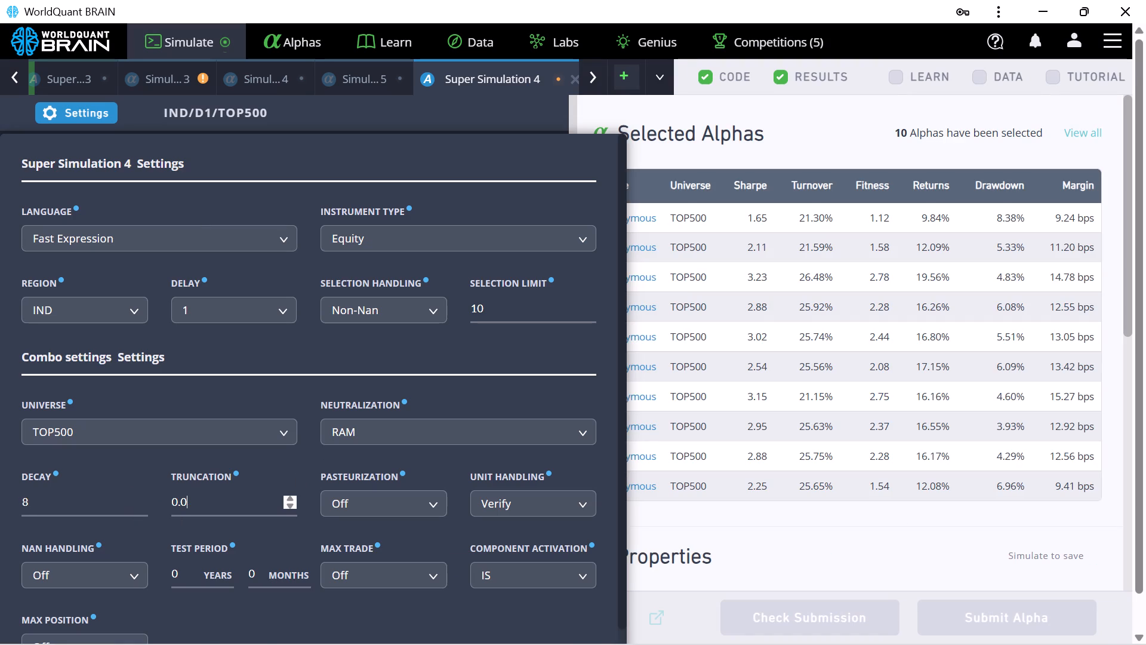
{"action": "key", "text": "8"}
{"action": "scroll", "coordinate": [494, 362], "scroll_direction": "down", "scroll_amount": 4}
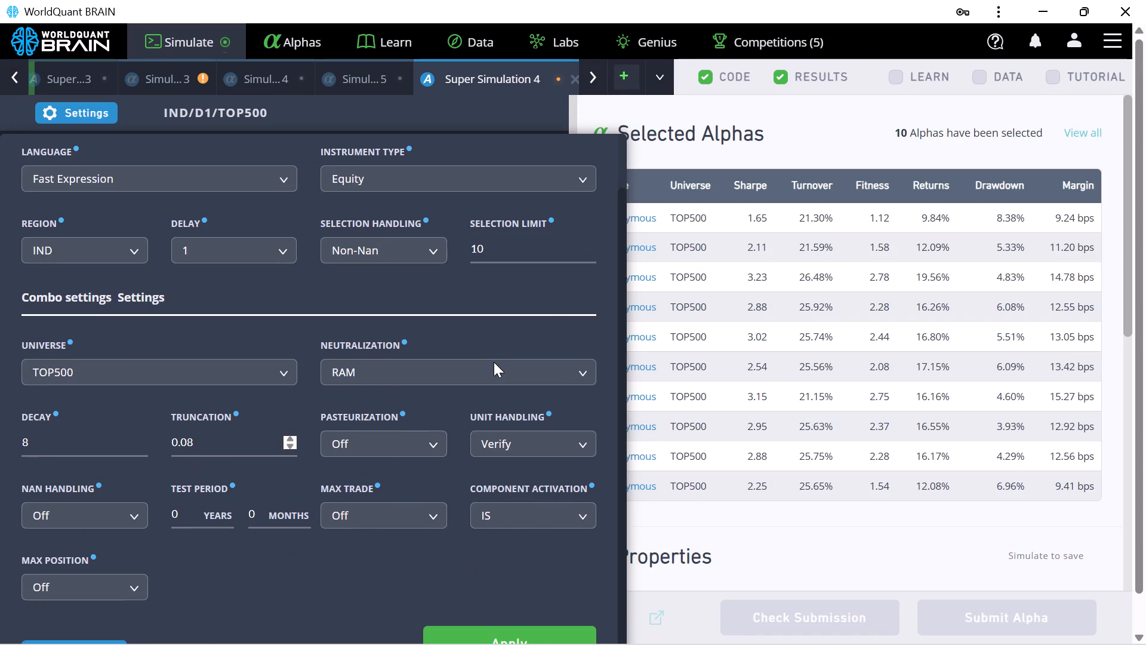
{"action": "left_click", "coordinate": [509, 254]}
{"action": "key", "text": "BackSpace"}
{"action": "key", "text": "BackSpace"}
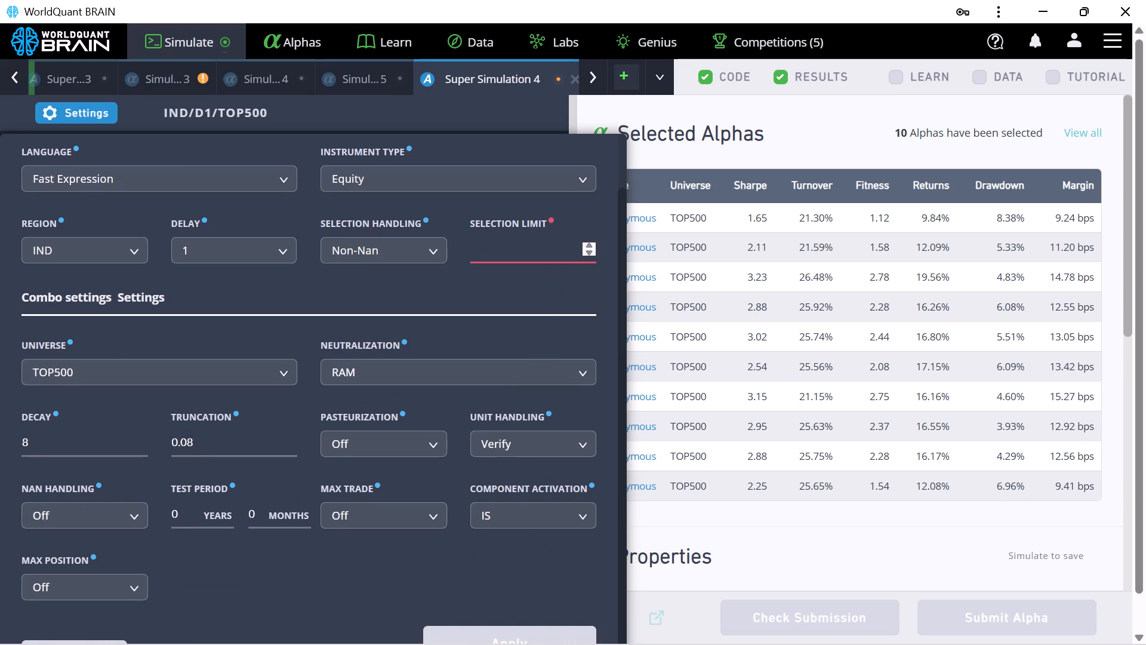
{"action": "type", "text": "30"}
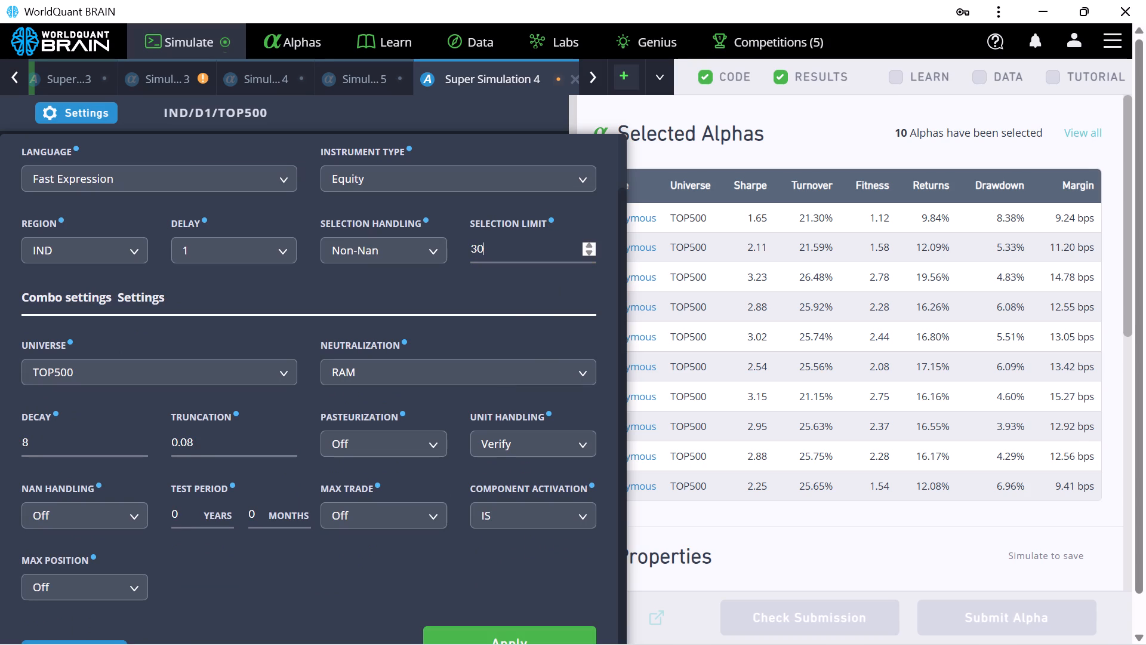
{"action": "left_click", "coordinate": [470, 633]}
{"action": "left_click", "coordinate": [423, 618]}
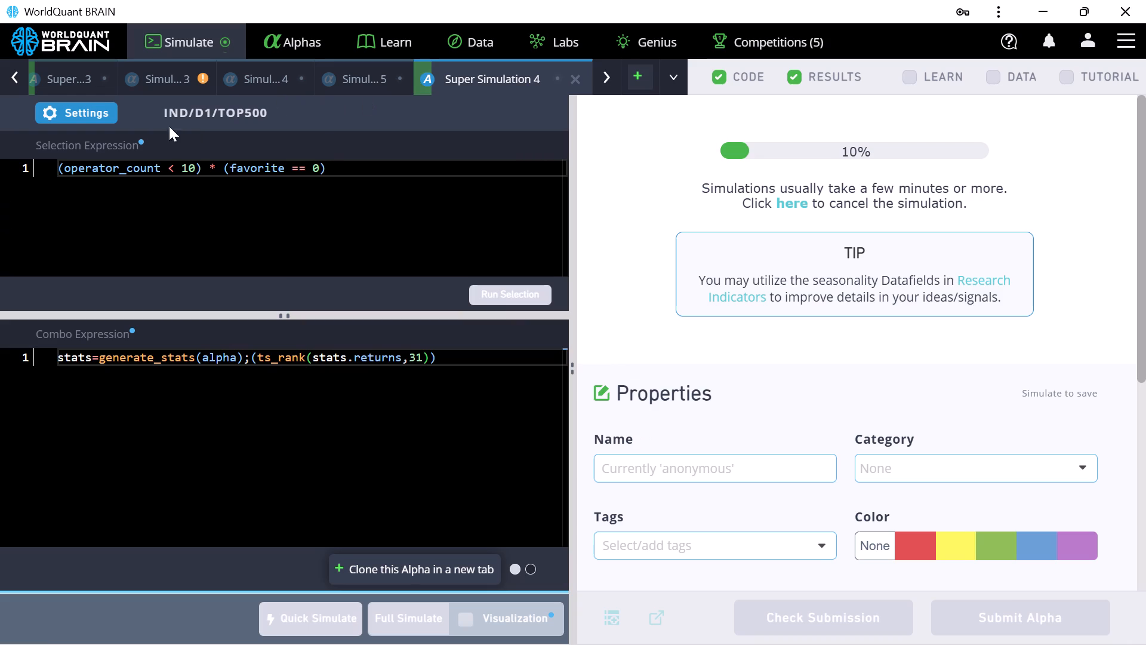
Examine Super Simulation 1's IS Summary, Correlation and IS Testing Status, requesting its Prod Correlation check.
{"action": "left_click", "coordinate": [11, 73]}
{"action": "left_click", "coordinate": [250, 68]}
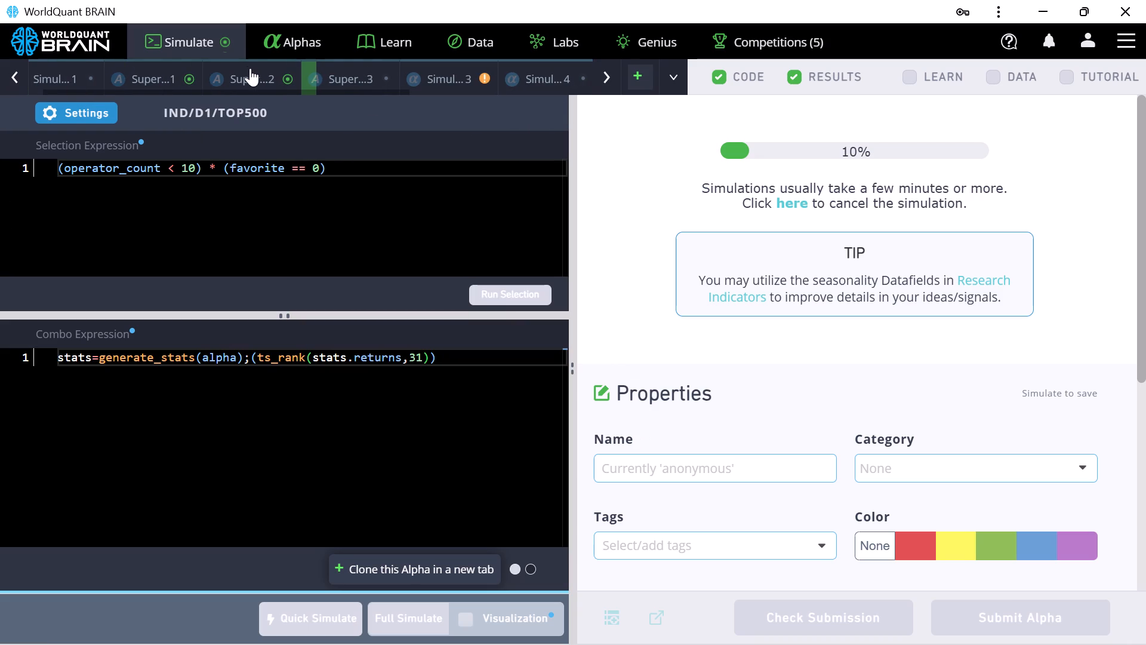
{"action": "left_click", "coordinate": [171, 76]}
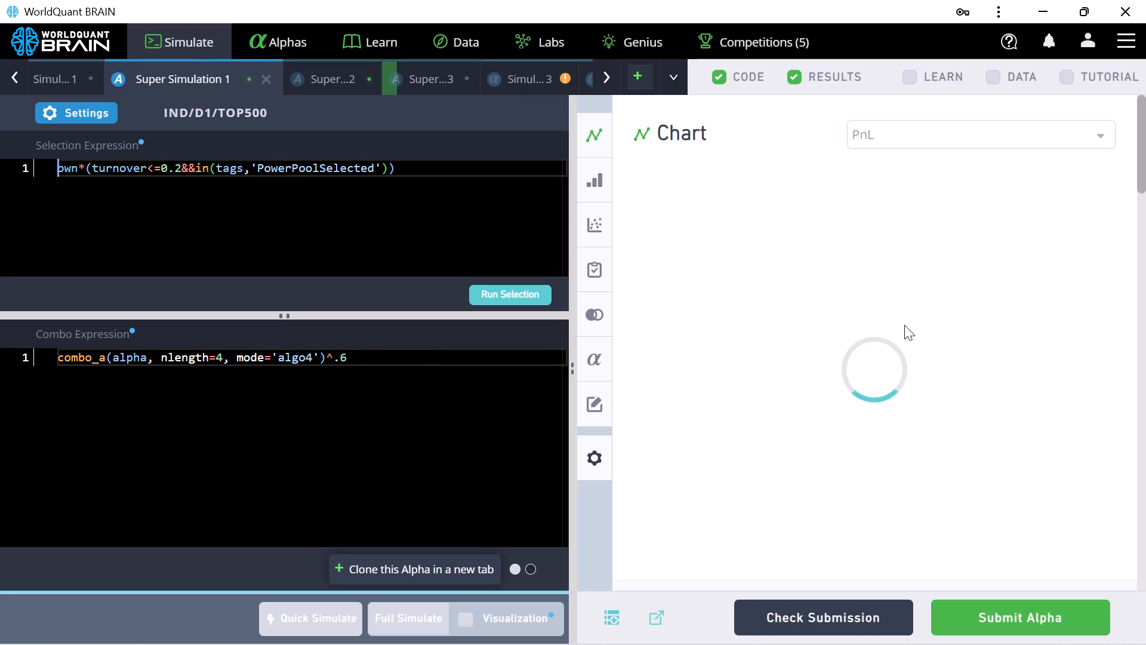
{"action": "scroll", "coordinate": [904, 325], "scroll_direction": "down", "scroll_amount": 5}
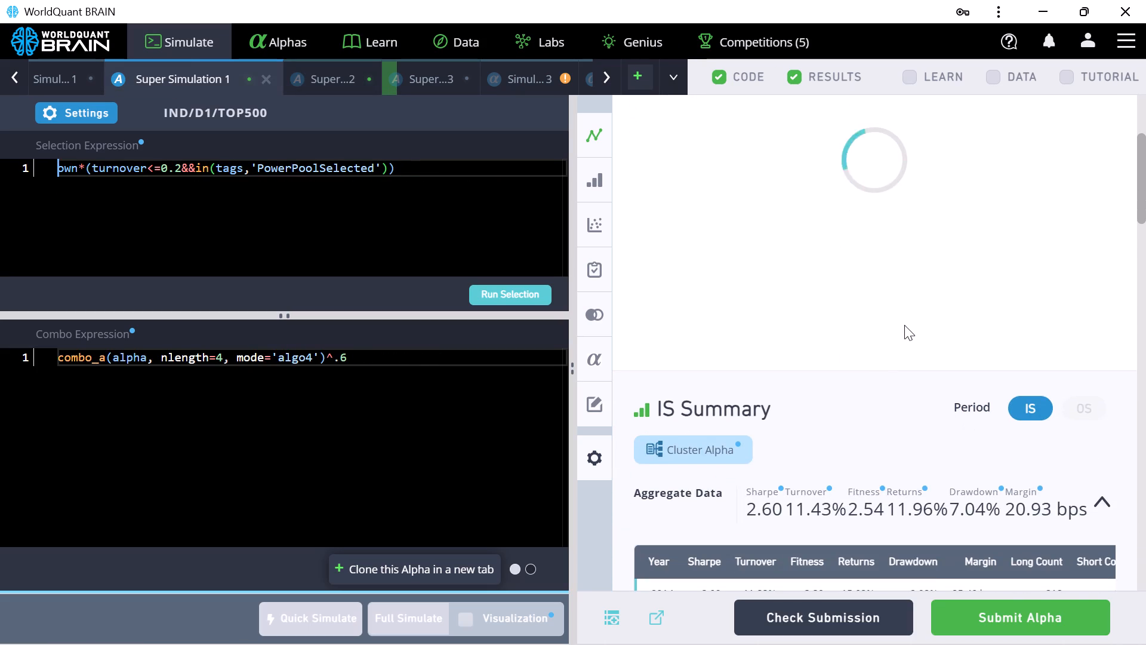
{"action": "scroll", "coordinate": [904, 325], "scroll_direction": "down", "scroll_amount": 8}
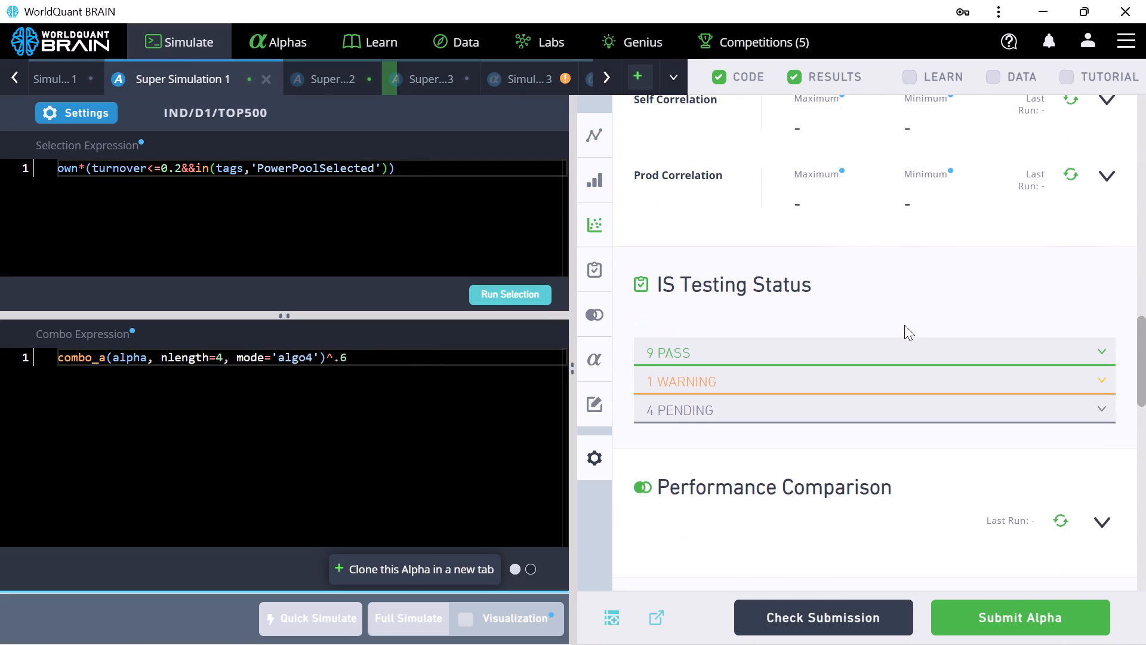
{"action": "left_click", "coordinate": [1071, 176]}
{"action": "scroll", "coordinate": [988, 334], "scroll_direction": "up", "scroll_amount": 4}
{"action": "scroll", "coordinate": [988, 334], "scroll_direction": "down", "scroll_amount": 1}
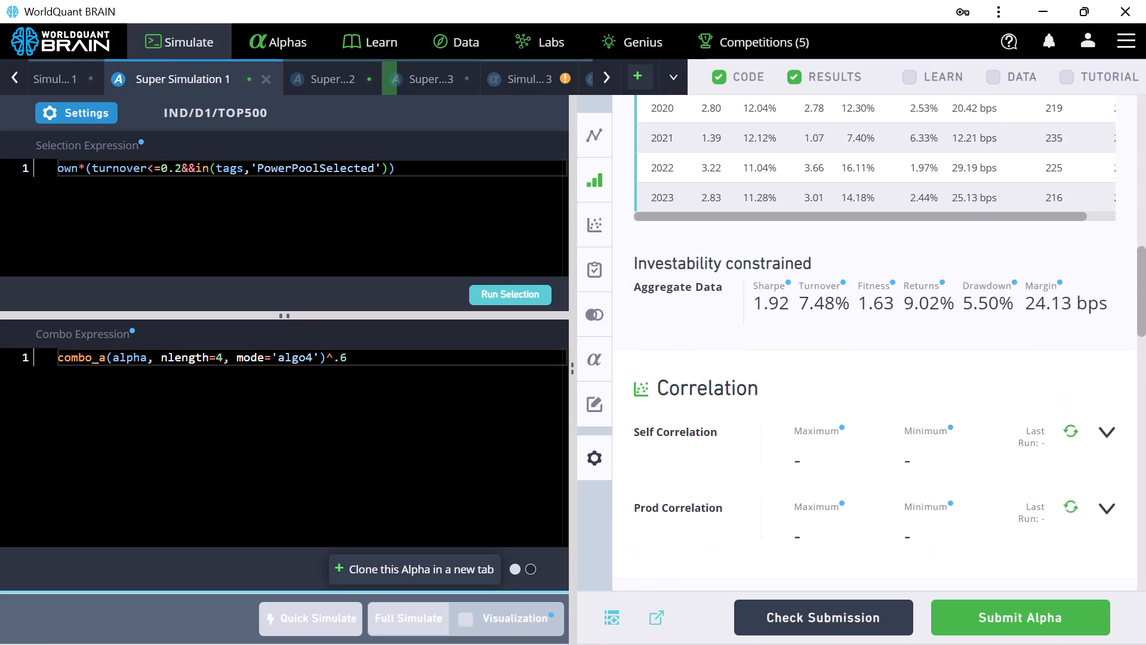
{"action": "scroll", "coordinate": [988, 334], "scroll_direction": "down", "scroll_amount": 4}
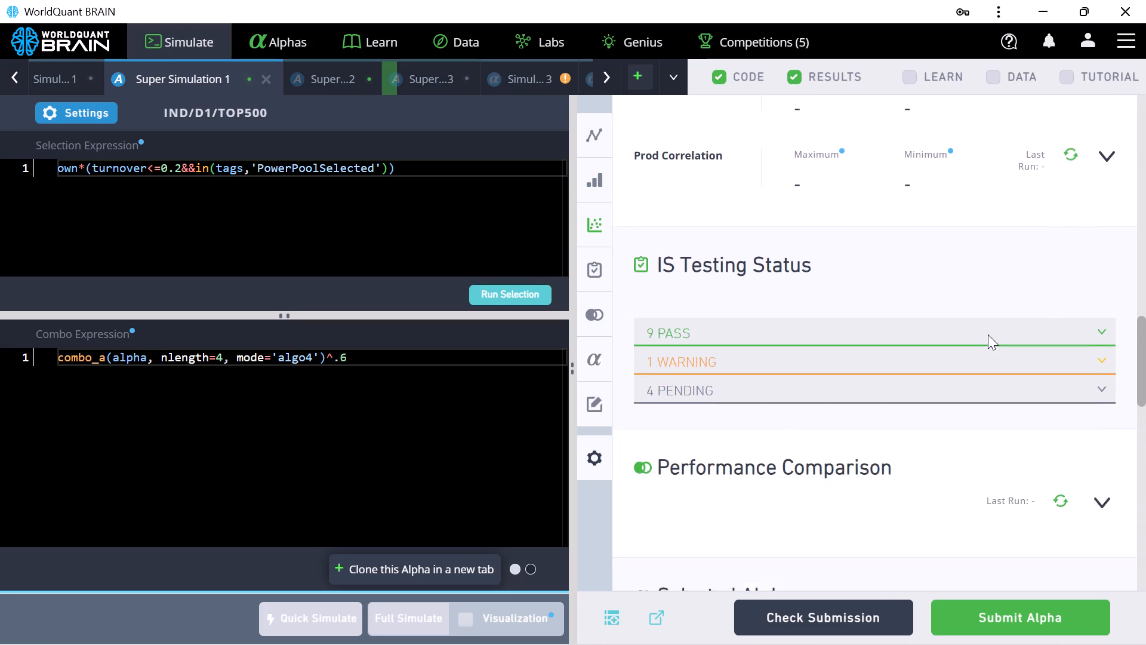